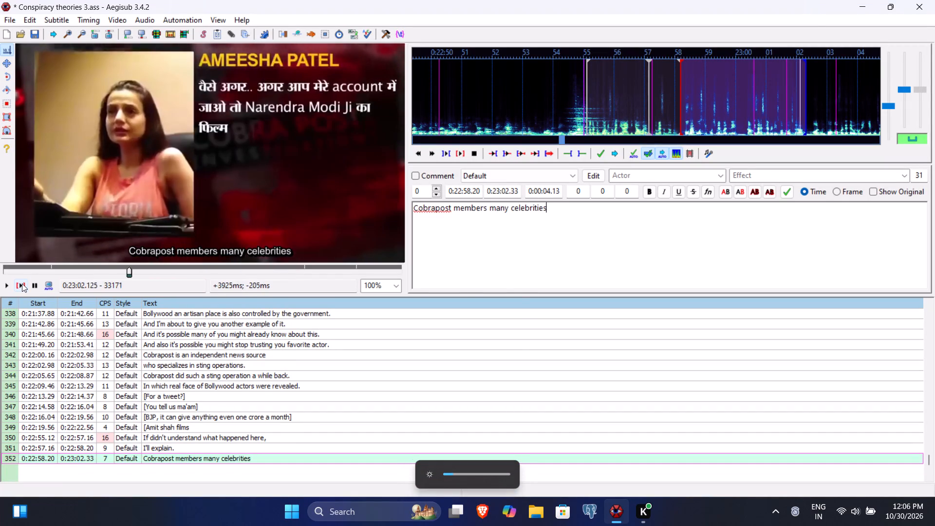
Commit the subtitle line "Cobrapost members many celebrities" and advance to a new empty line.
{"action": "key", "text": "Return"}
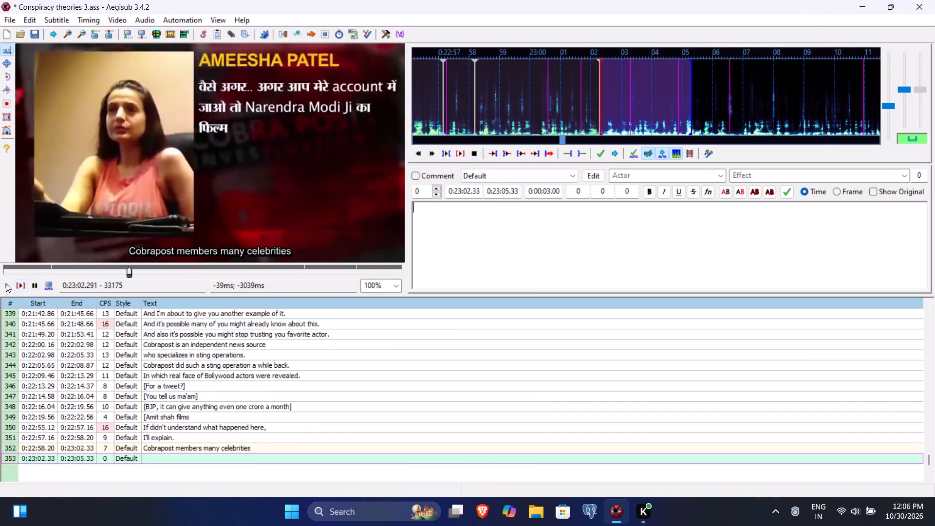
Play the video for the new subtitle line and set its end time to 0:23:08.58 and start time to 0:23:02.52.
{"action": "left_click", "coordinate": [18, 283]}
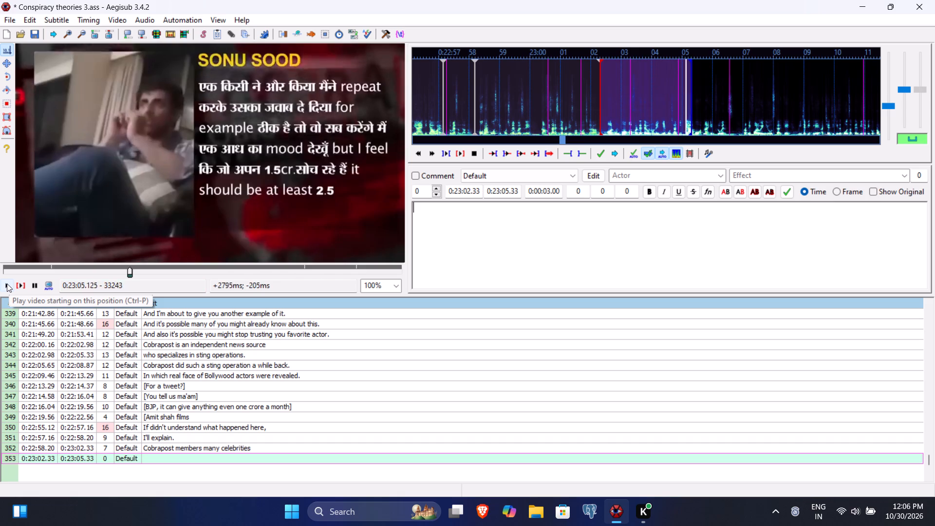
{"action": "left_click", "coordinate": [7, 283]}
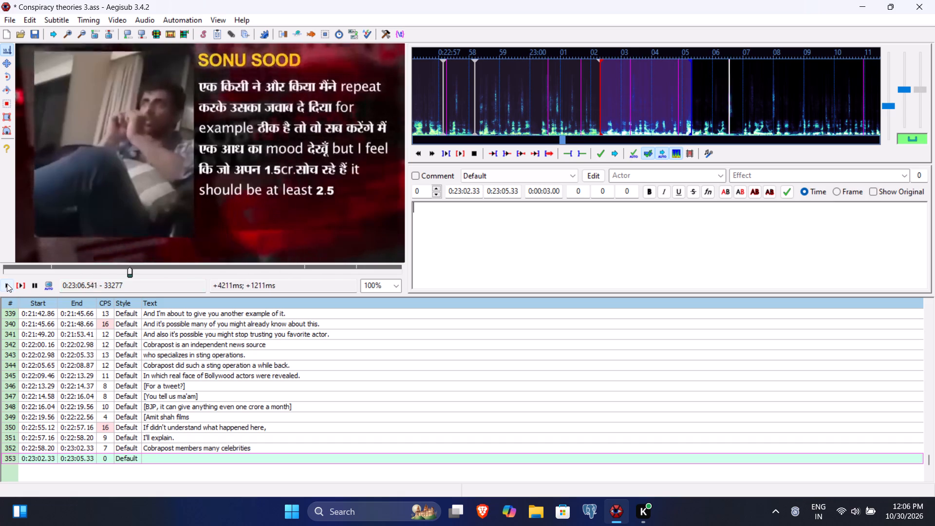
{"action": "left_click", "coordinate": [7, 283]}
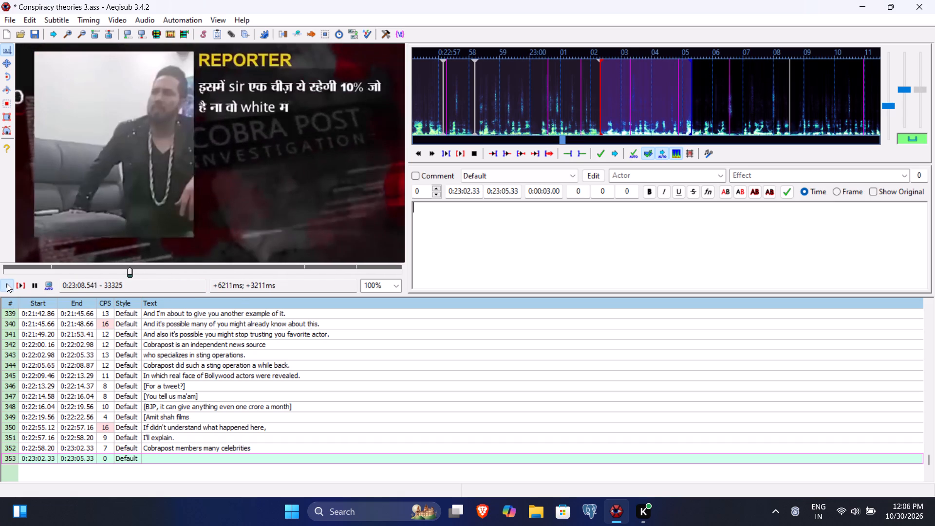
{"action": "left_click", "coordinate": [505, 192]}
{"action": "key", "text": "8"}
{"action": "type", "text": "58"}
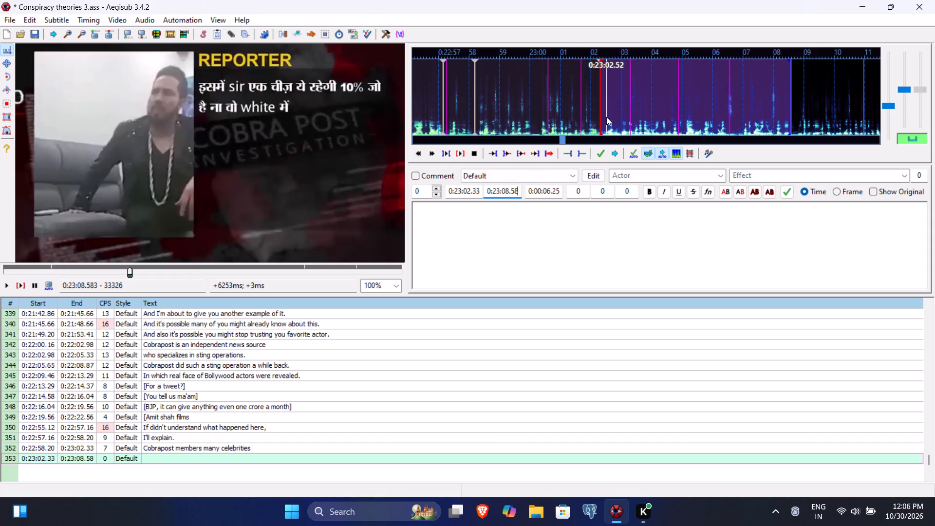
{"action": "left_click", "coordinate": [469, 190]}
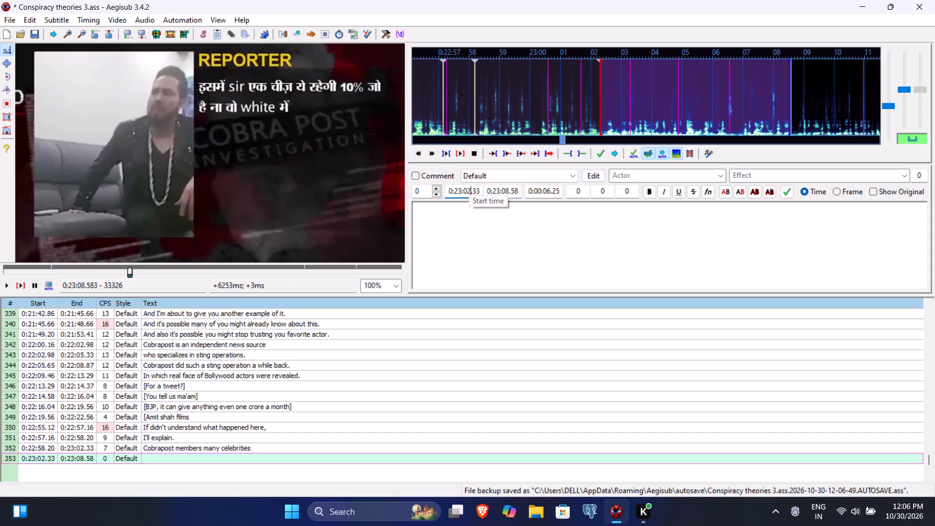
{"action": "type", "text": "52"}
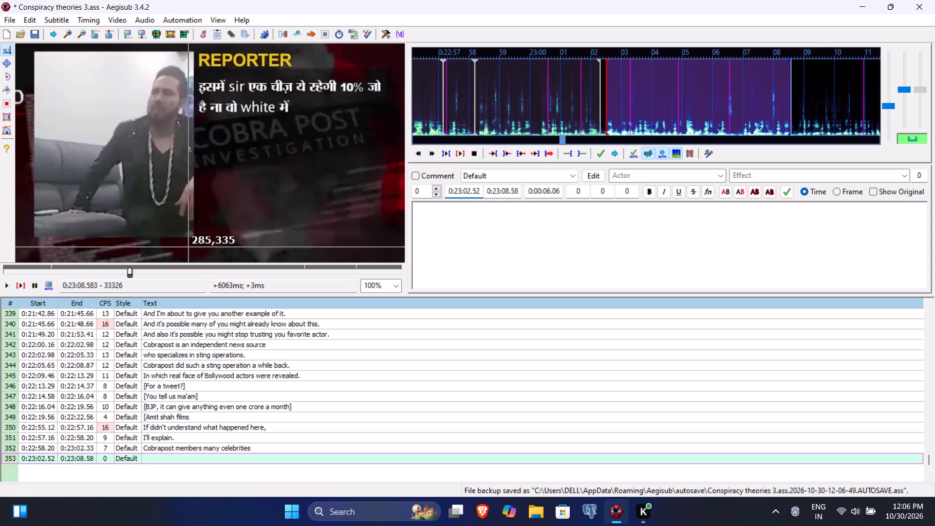
Replay the line and commit its text as "offered them money and asked will they use their following and influence,".
{"action": "left_click", "coordinate": [21, 285]}
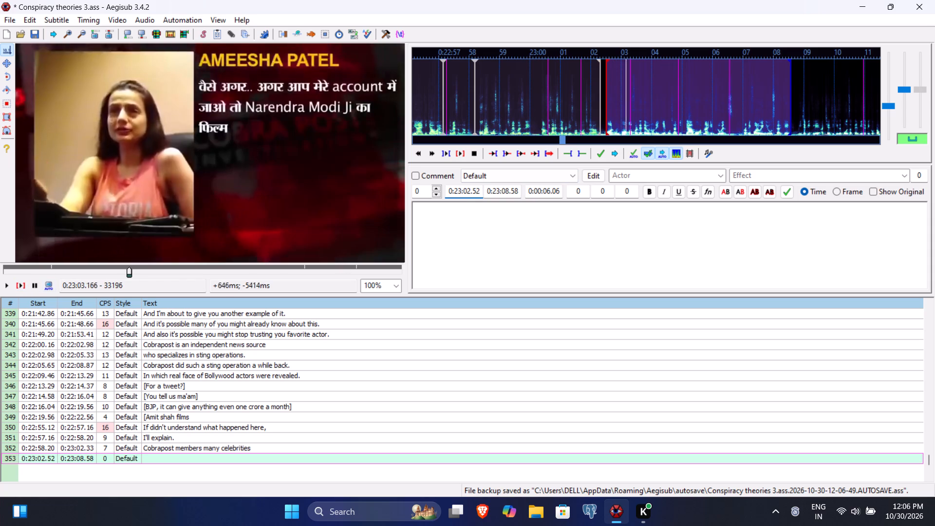
{"action": "left_click", "coordinate": [527, 257]}
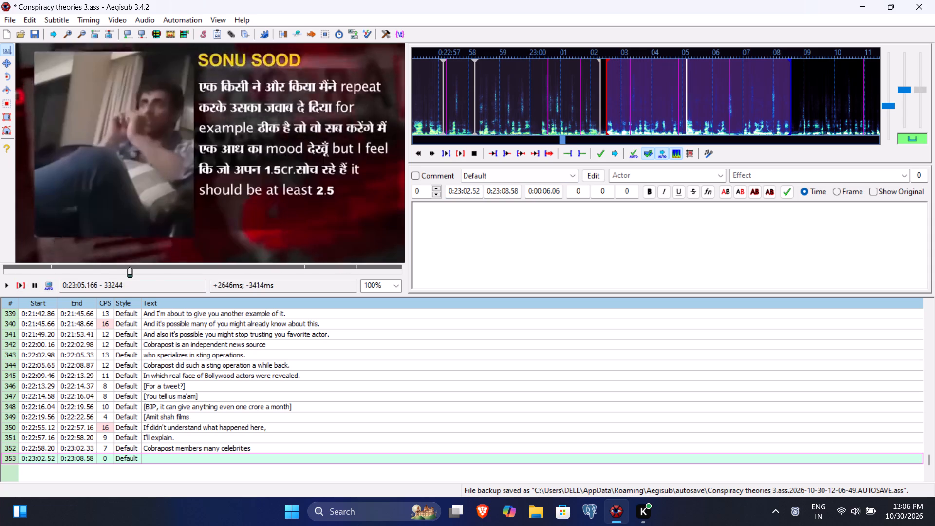
{"action": "type", "text": "offered t"}
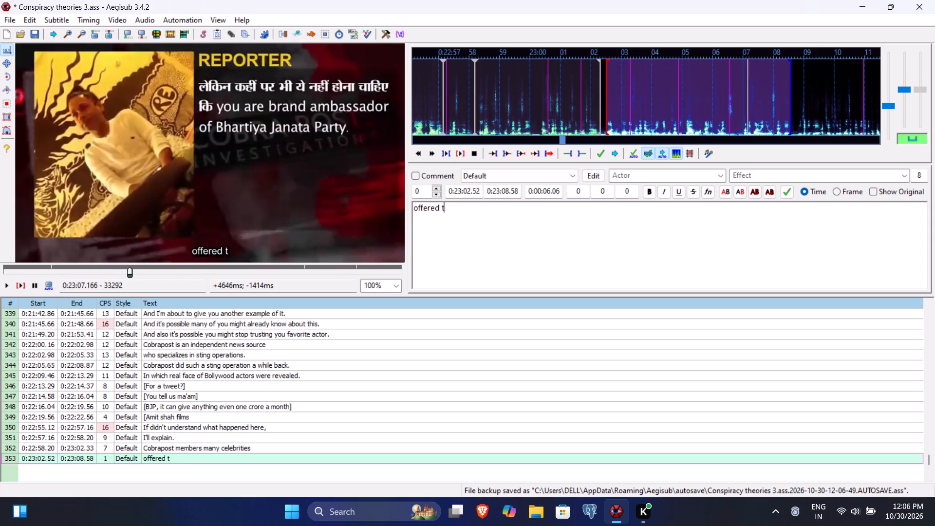
{"action": "type", "text": "hem money and asked will they use their"}
{"action": "key", "text": "space"}
{"action": "type", "text": "following and influece"}
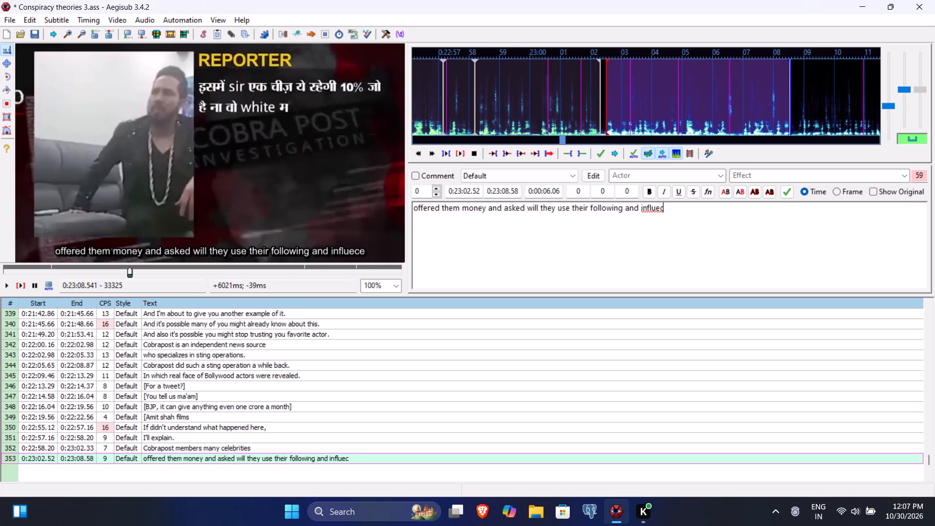
{"action": "key", "text": "BackSpace"}
{"action": "key", "text": "BackSpace"}
{"action": "key", "text": "BackSpace"}
{"action": "type", "text": "ence"}
{"action": "key", "text": "comma"}
{"action": "key", "text": "Return"}
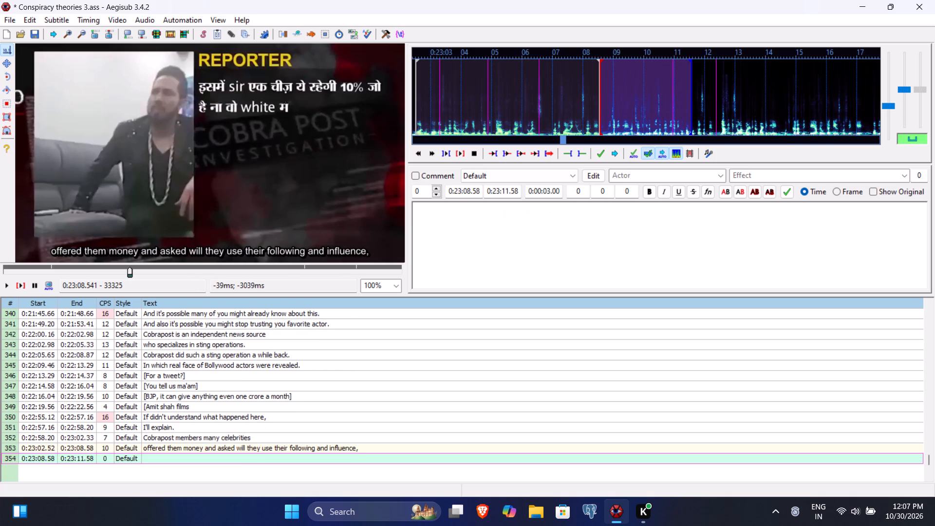
Play the video for the next subtitle line and set its end time to 0:23:12.29.
{"action": "left_click", "coordinate": [18, 285]}
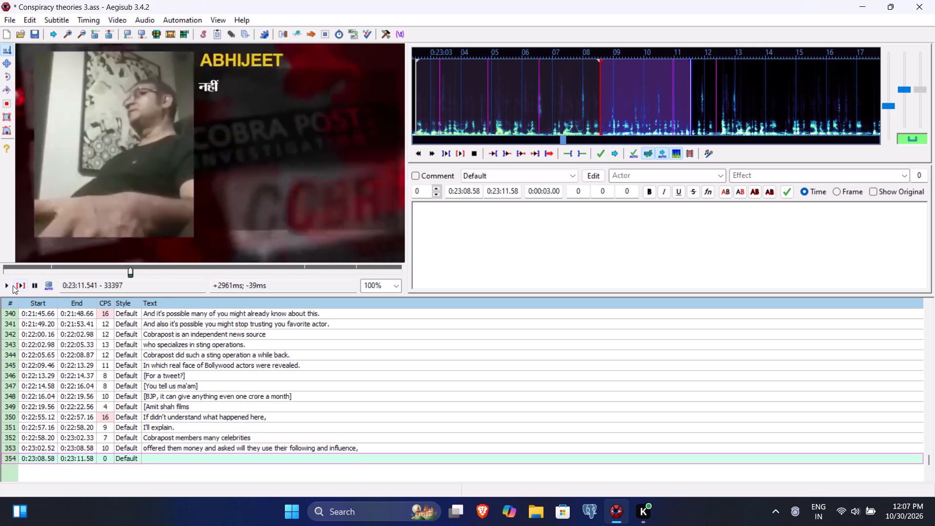
{"action": "left_click", "coordinate": [9, 285]}
{"action": "left_click", "coordinate": [9, 285]}
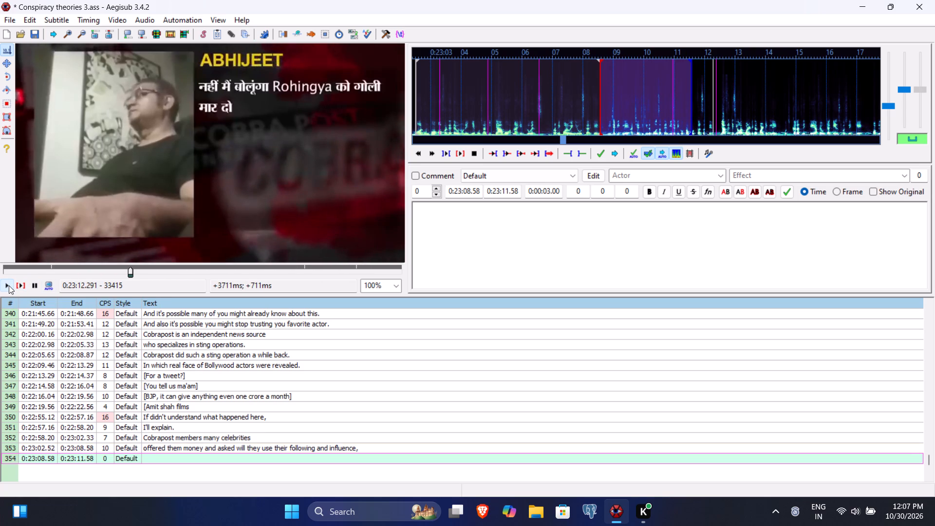
{"action": "left_click", "coordinate": [506, 189]}
{"action": "type", "text": "229"}
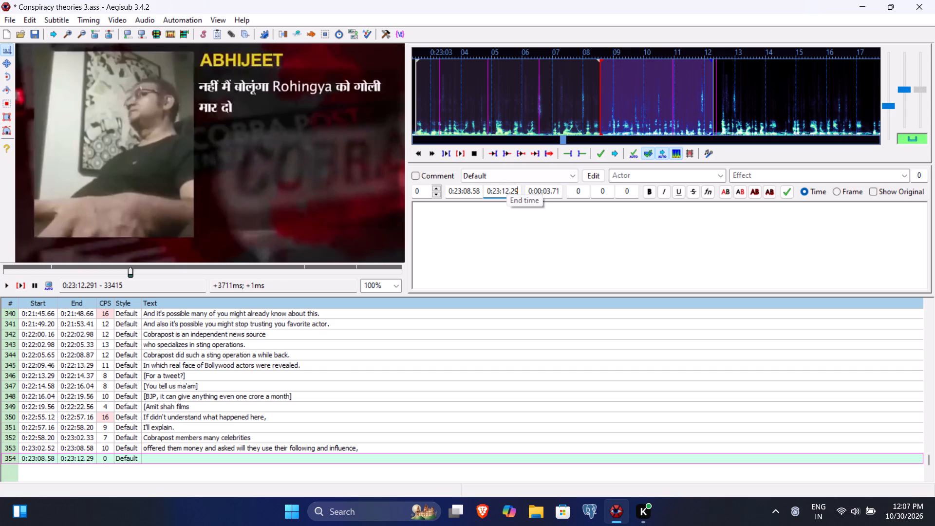
Enter "to promote and praise BJP." as the subtitle text and commit the line.
{"action": "left_click", "coordinate": [494, 257]}
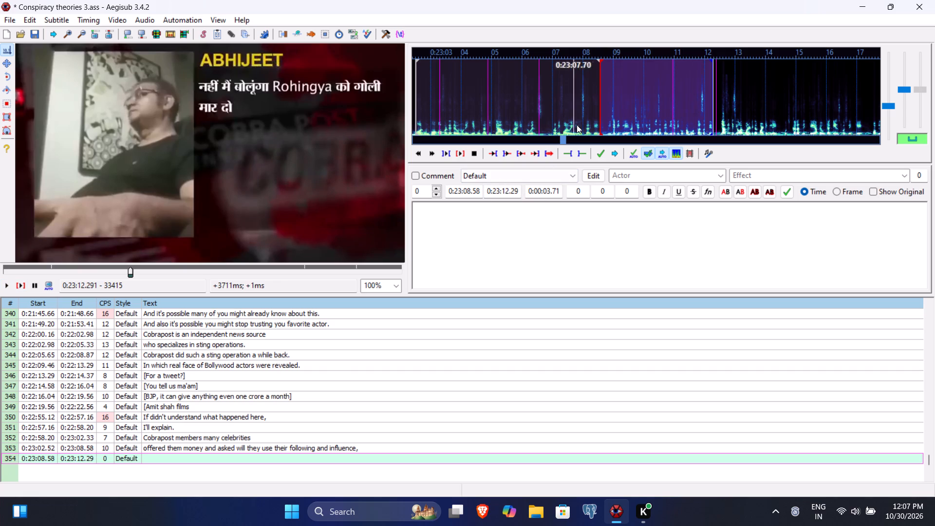
{"action": "type", "text": "to promotr"}
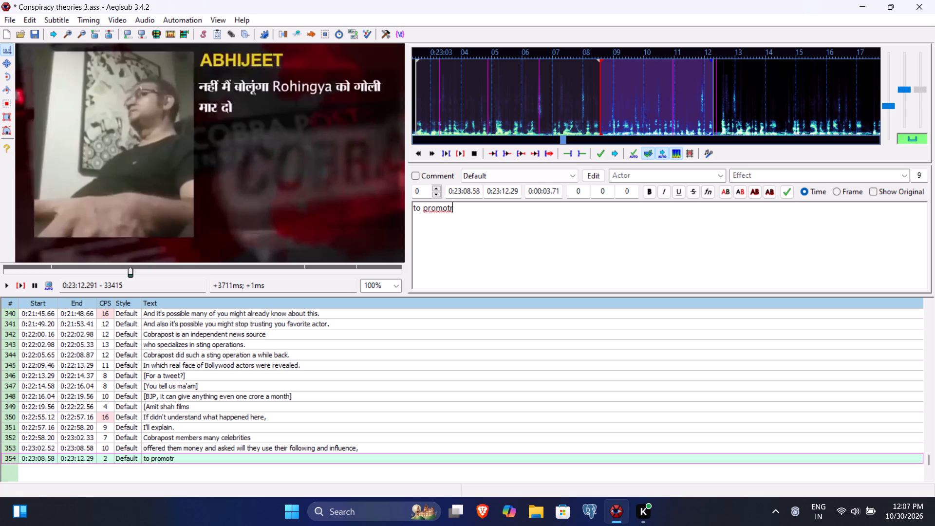
{"action": "key", "text": "space"}
{"action": "key", "text": "BackSpace"}
{"action": "key", "text": "BackSpace"}
{"action": "type", "text": "e and praise"}
{"action": "key", "text": "space"}
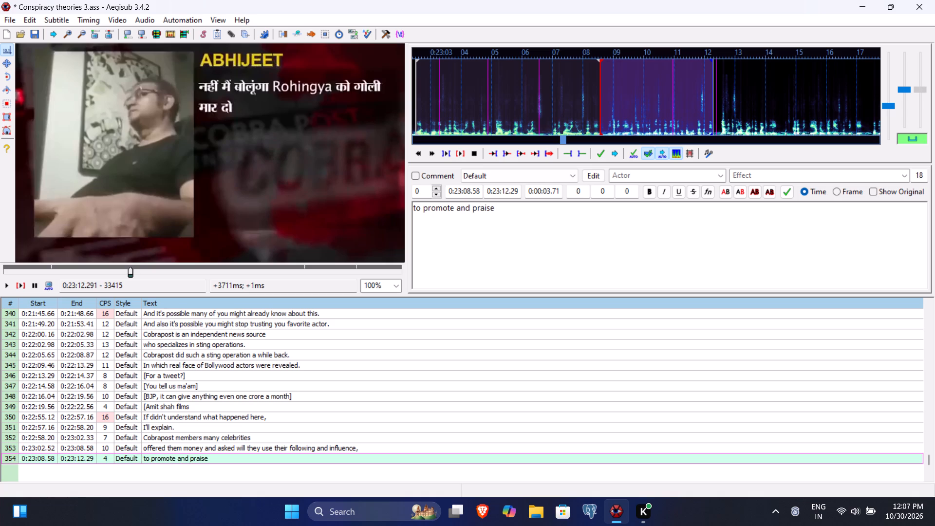
{"action": "type", "text": "BJP"}
{"action": "key", "text": "period"}
{"action": "key", "text": "Return"}
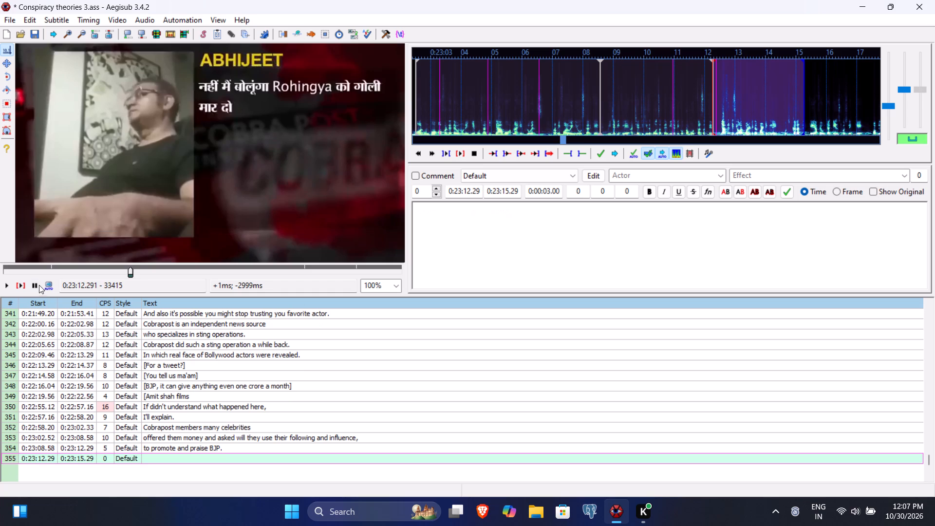
Play the video for the next subtitle line and set its end time to 0:23:17.29 and start time to 0:23:12.52.
{"action": "left_click", "coordinate": [22, 288]}
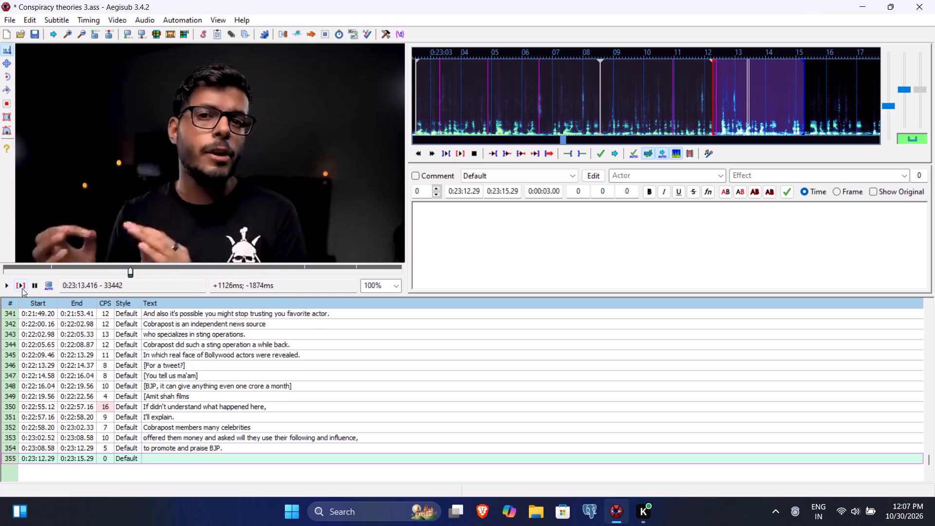
{"action": "left_click", "coordinate": [9, 288]}
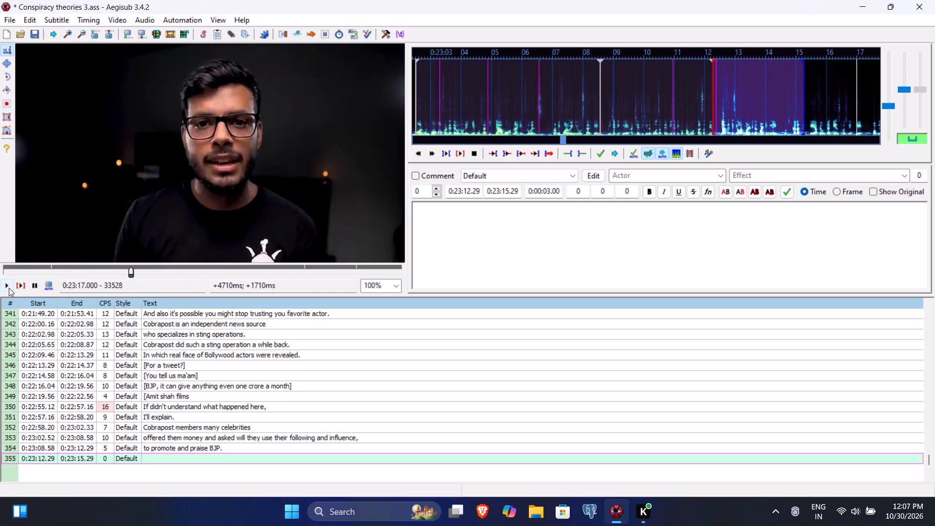
{"action": "left_click", "coordinate": [9, 288]}
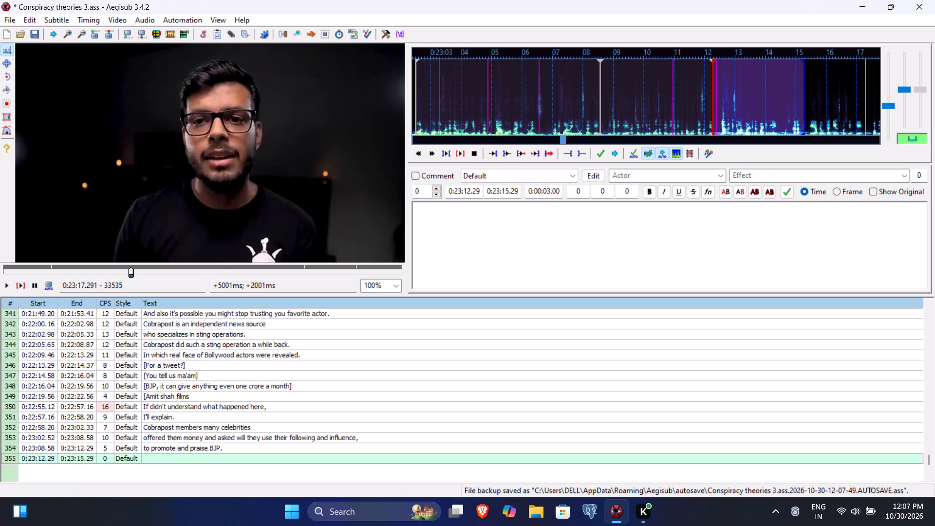
{"action": "left_click", "coordinate": [506, 191]}
{"action": "key", "text": "7"}
{"action": "type", "text": "29"}
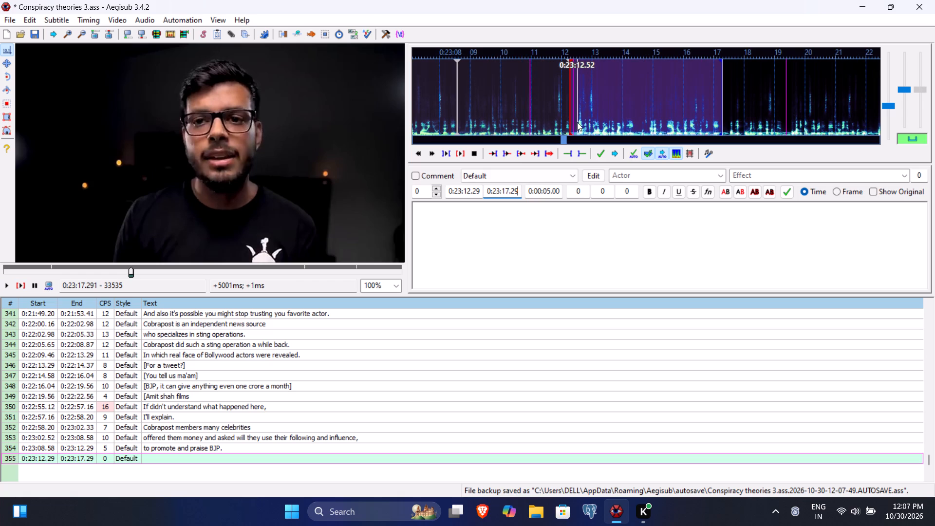
{"action": "left_click", "coordinate": [472, 190]}
{"action": "type", "text": "52"}
Enter "Or can they write something negative about any other party," as the subtitle text.
{"action": "left_click", "coordinate": [467, 232]}
{"action": "type", "text": "Or can they wrie"}
{"action": "key", "text": "BackSpace"}
{"action": "type", "text": "te somet"}
{"action": "type", "text": "hing negative about a"}
{"action": "type", "text": "ny other party"}
{"action": "key", "text": "comma"}
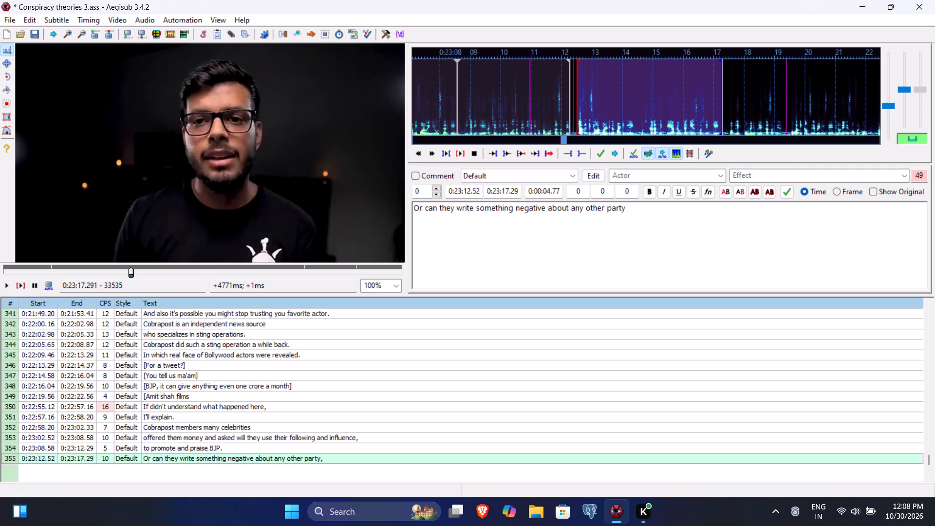
Insert "or criticize" after "negative" in the subtitle text and commit the line.
{"action": "left_click", "coordinate": [546, 208]}
{"action": "type", "text": "or criti"}
{"action": "type", "text": "cize"}
{"action": "key", "text": "space"}
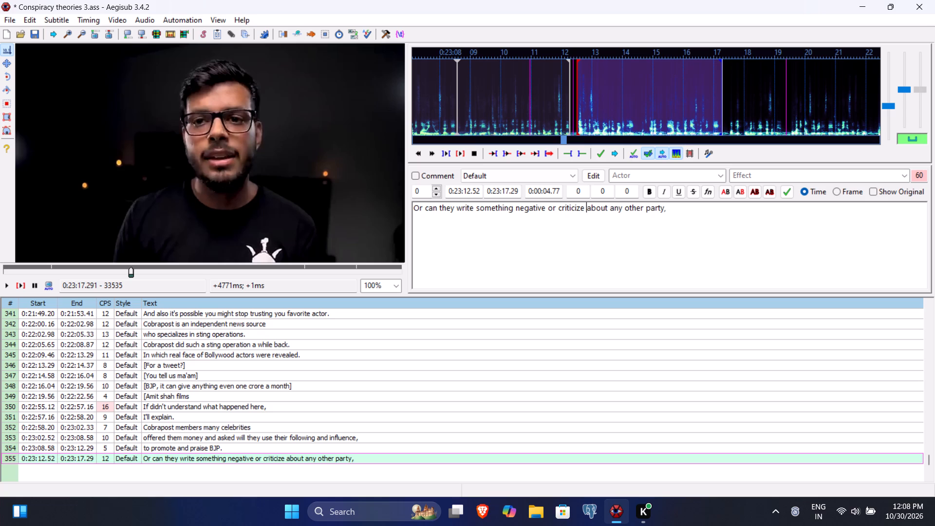
{"action": "key", "text": "Return"}
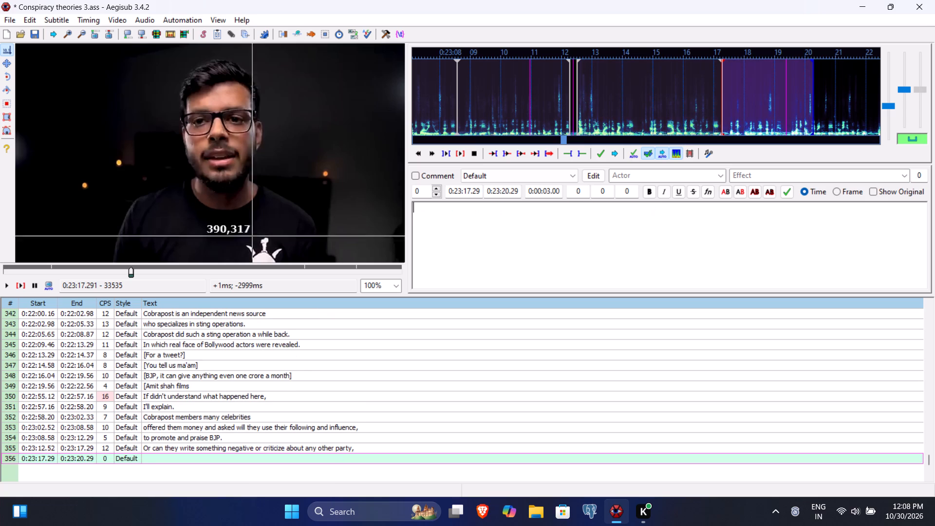
Play the video for the next subtitle line and set its end time to 0:23:19.45.
{"action": "left_click", "coordinate": [22, 287]}
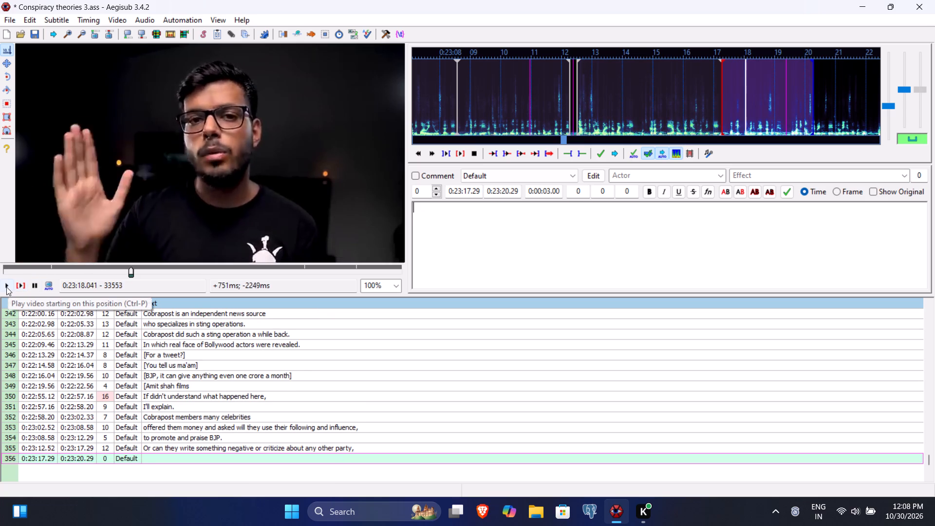
{"action": "left_click", "coordinate": [6, 287]}
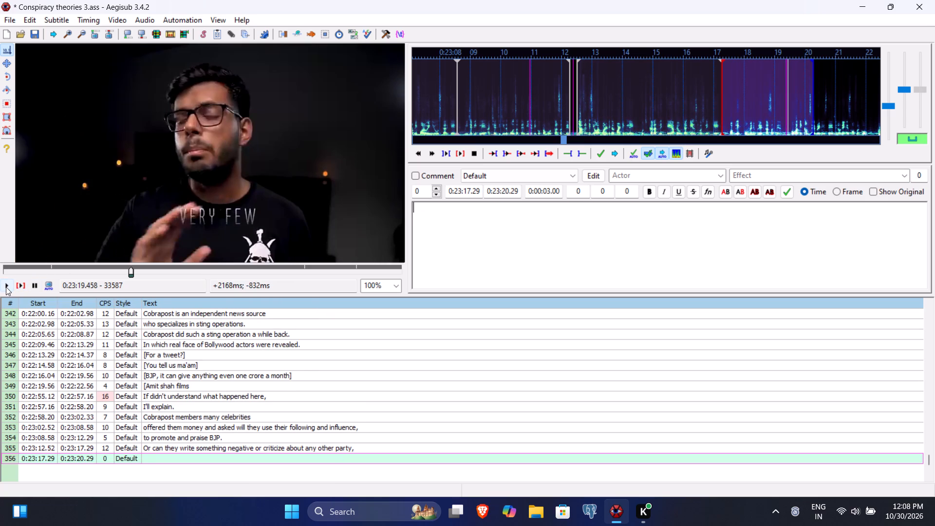
{"action": "left_click", "coordinate": [503, 191]}
{"action": "type", "text": "19"}
{"action": "type", "text": "45"}
Enter "and manipulate the public." as the subtitle text, replaying the line's video to check the wording.
{"action": "left_click", "coordinate": [496, 248]}
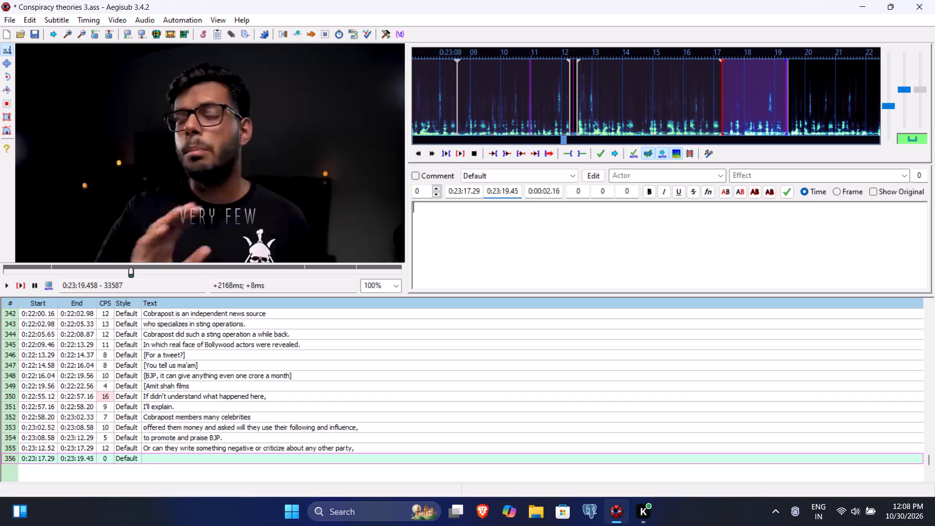
{"action": "type", "text": "and"}
{"action": "key", "text": "space"}
{"action": "left_click", "coordinate": [21, 284]}
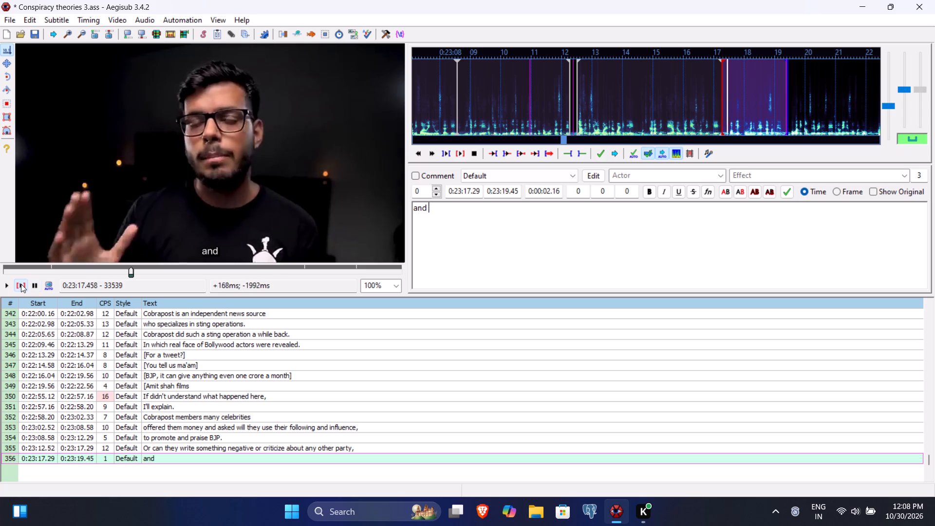
{"action": "key", "text": "p"}
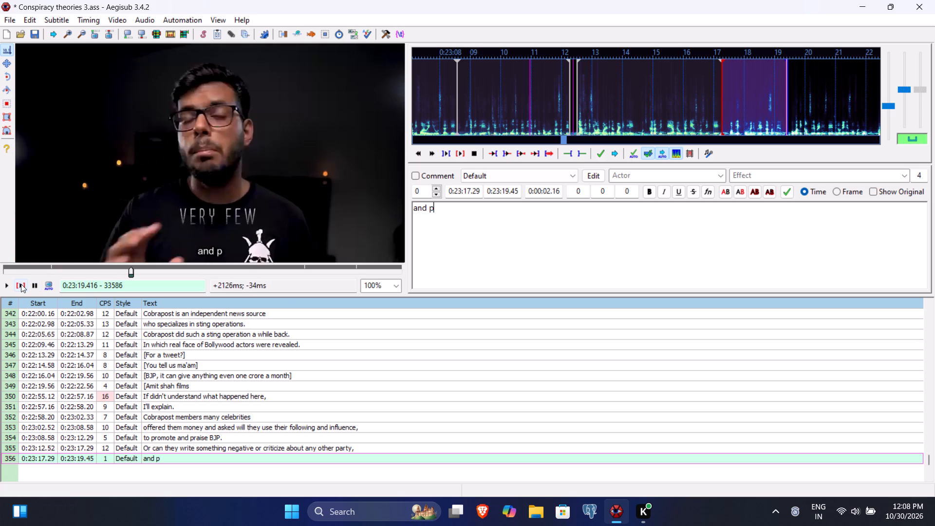
{"action": "key", "text": "BackSpace"}
{"action": "type", "text": "manipulate the public"}
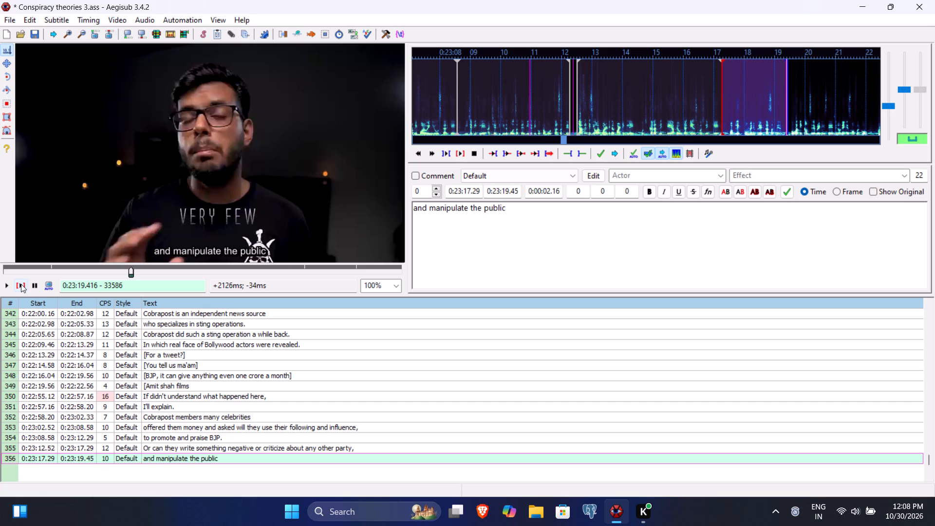
{"action": "key", "text": "period"}
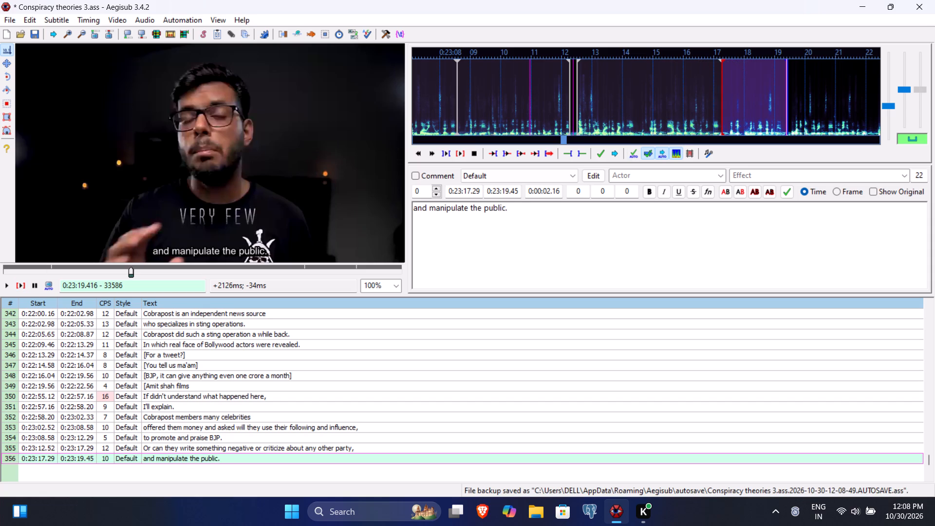
Set the start time of the "and manipulate the public." line to 0:23:17.52 and commit the line.
{"action": "left_click", "coordinate": [475, 191]}
{"action": "key", "text": "BackSpace"}
{"action": "type", "text": "52"}
{"action": "left_click", "coordinate": [568, 233]}
{"action": "key", "text": "Return"}
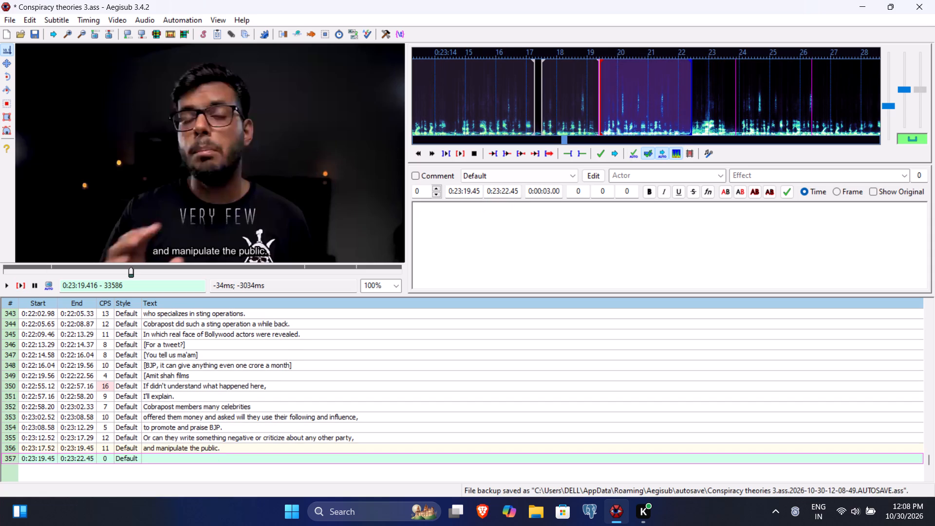
Play the video for the next subtitle line and set its end time to 0:23:23.62 and start time to 0:23:19.50.
{"action": "left_click", "coordinate": [19, 280]}
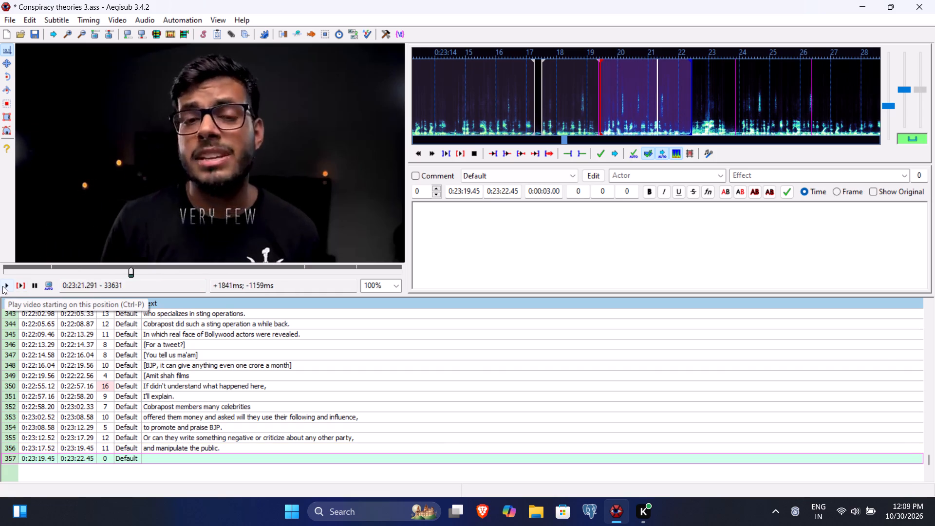
{"action": "left_click", "coordinate": [2, 286]}
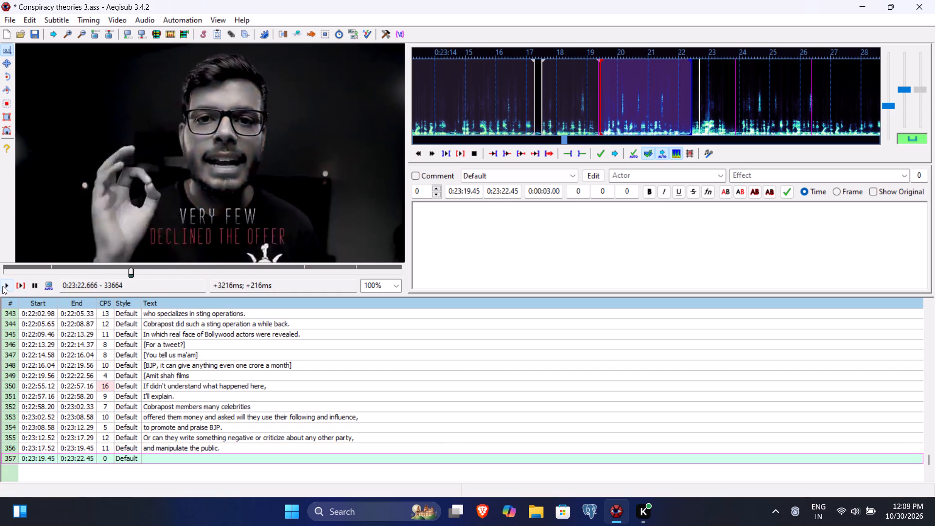
{"action": "left_click", "coordinate": [2, 286]}
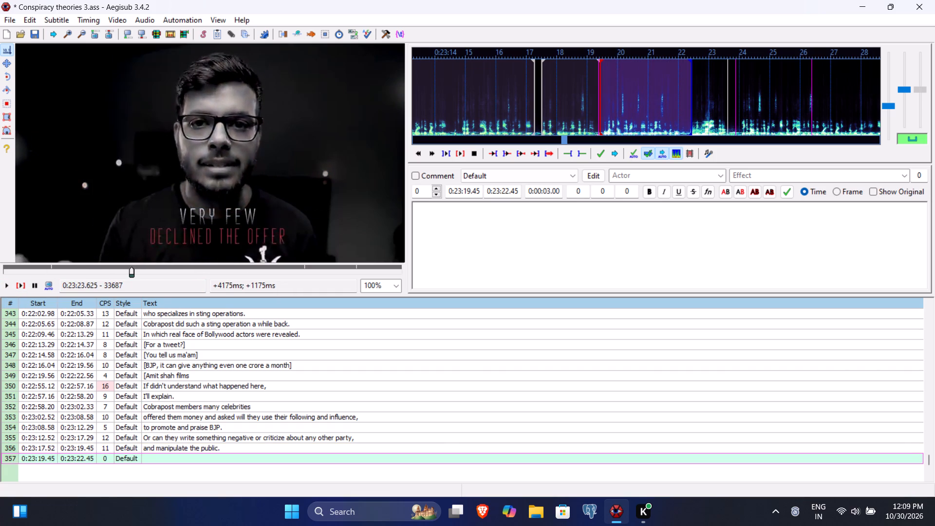
{"action": "left_click", "coordinate": [505, 193]}
{"action": "key", "text": "3"}
{"action": "type", "text": "62"}
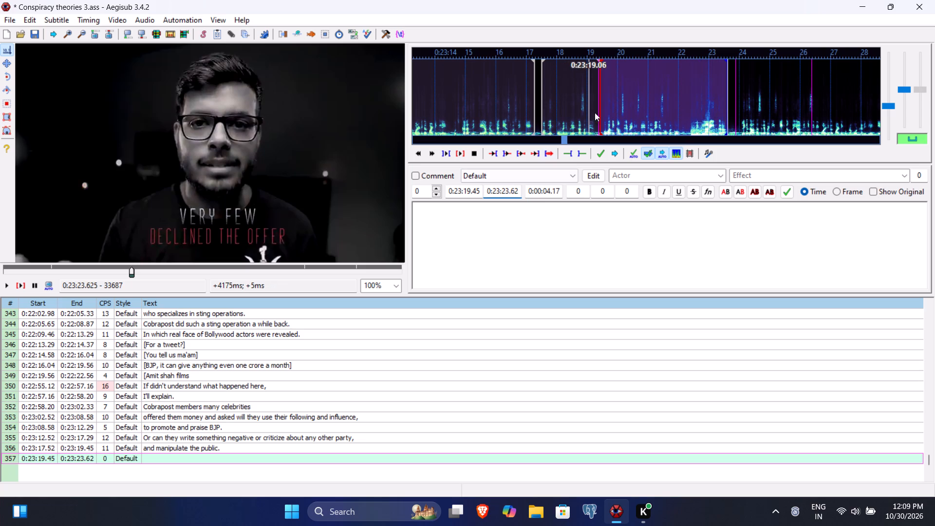
{"action": "left_click", "coordinate": [472, 190]}
{"action": "type", "text": "50"}
Enter "Very few of the actors actually declined the offer." as the subtitle text and commit the line.
{"action": "left_click", "coordinate": [472, 232]}
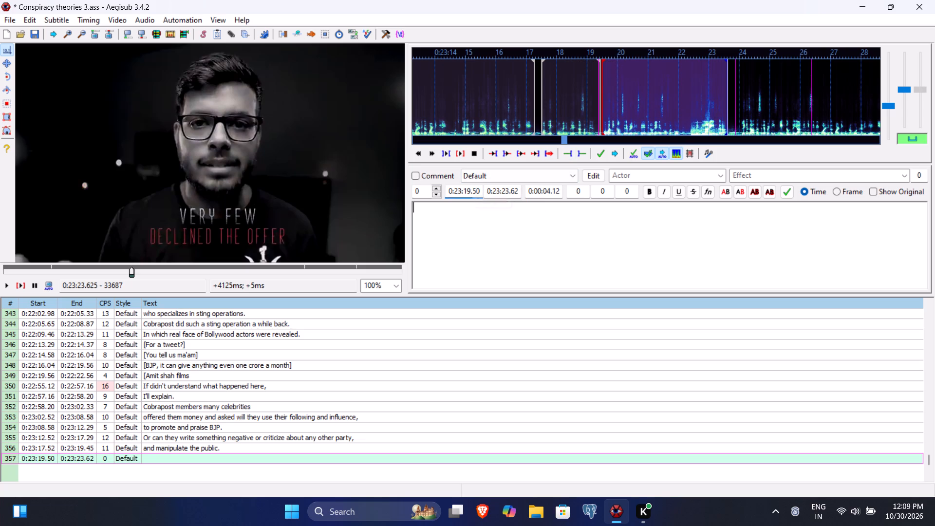
{"action": "type", "text": "Very f"}
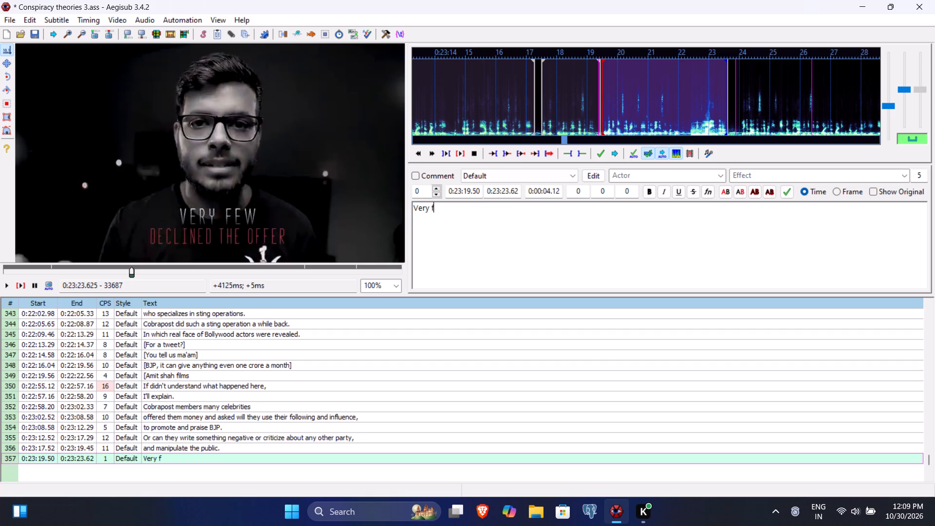
{"action": "type", "text": "ew"}
{"action": "key", "text": "space"}
{"action": "type", "text": "of the actors acty"}
{"action": "key", "text": "BackSpace"}
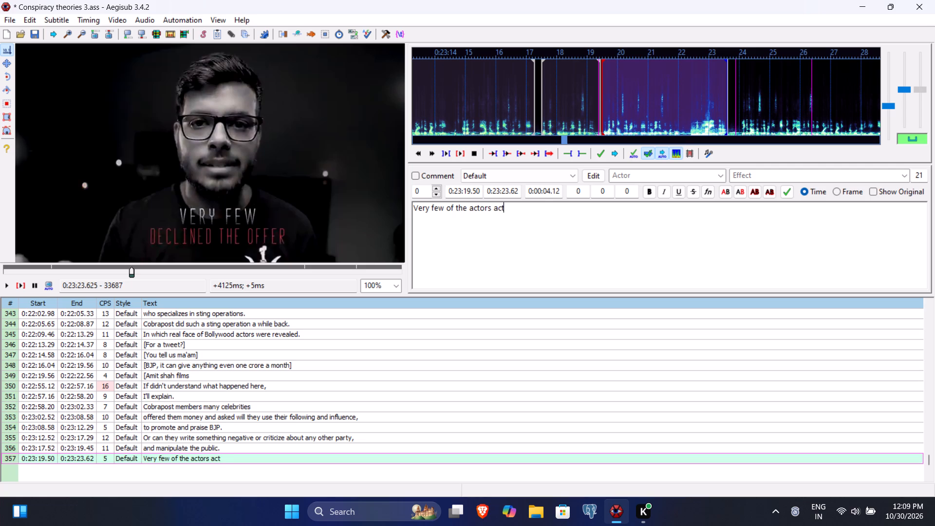
{"action": "type", "text": "ually declined the offer"}
{"action": "key", "text": "period"}
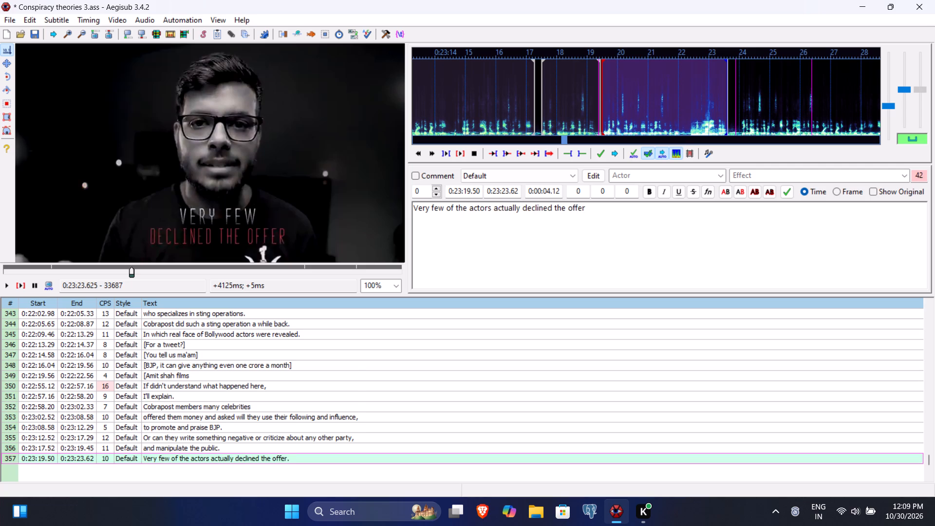
{"action": "key", "text": "Return"}
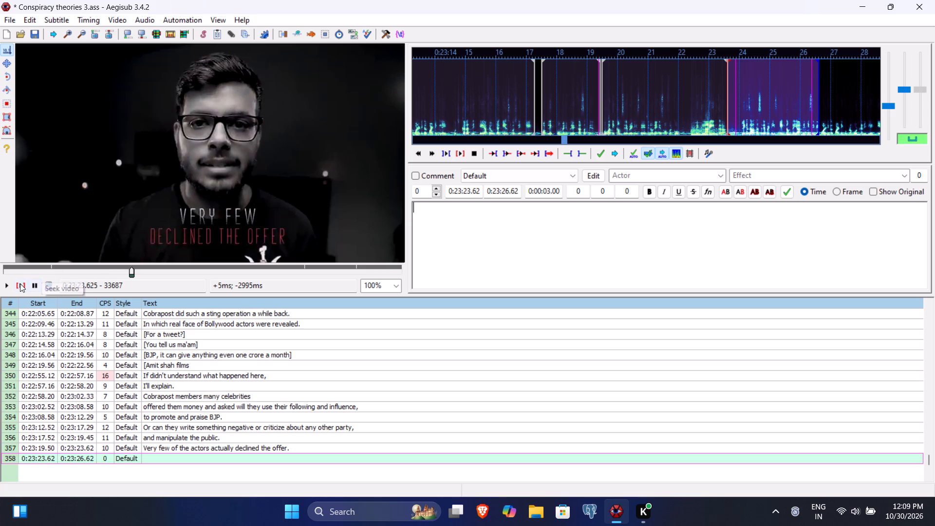
Play the video for the next subtitle line and set its end time to 0:23:28.54 and start time to 0:23:24.04.
{"action": "left_click", "coordinate": [20, 283]}
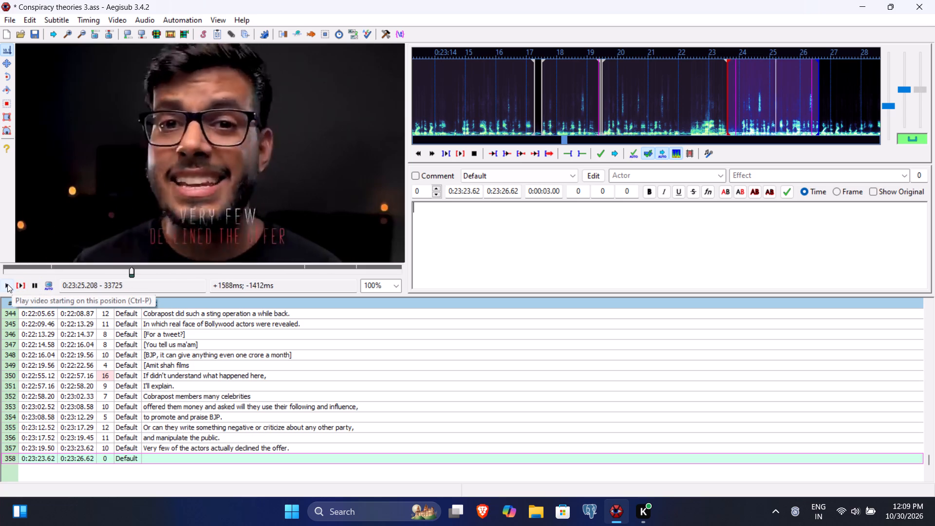
{"action": "left_click", "coordinate": [7, 284]}
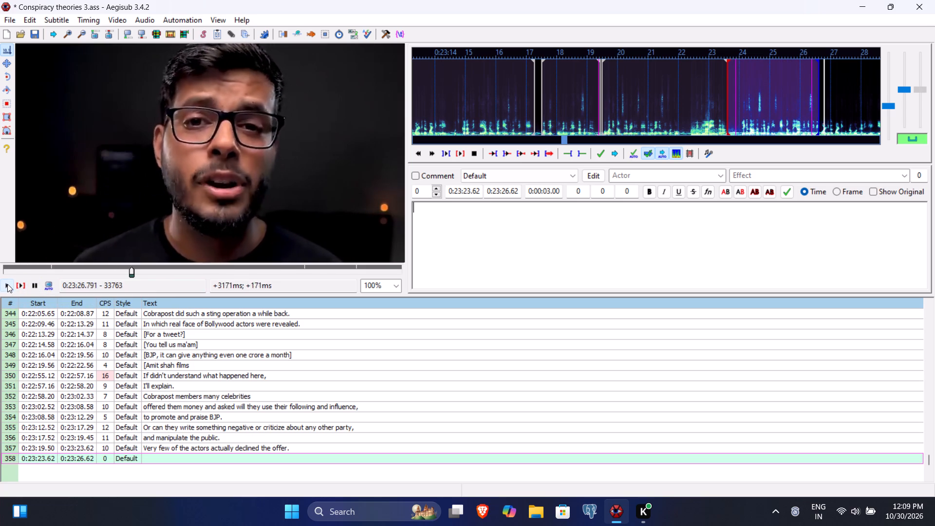
{"action": "left_click", "coordinate": [7, 284]}
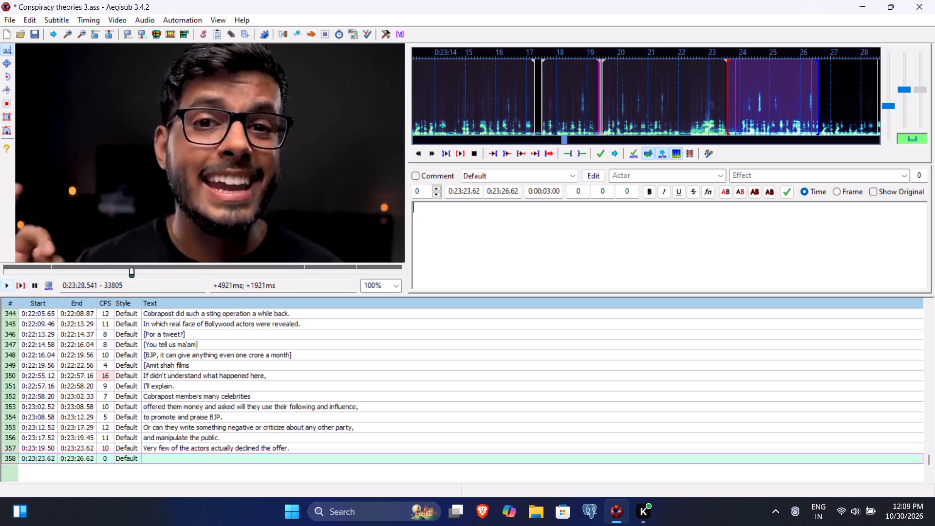
{"action": "left_click", "coordinate": [506, 190]}
{"action": "key", "text": "8"}
{"action": "type", "text": "54"}
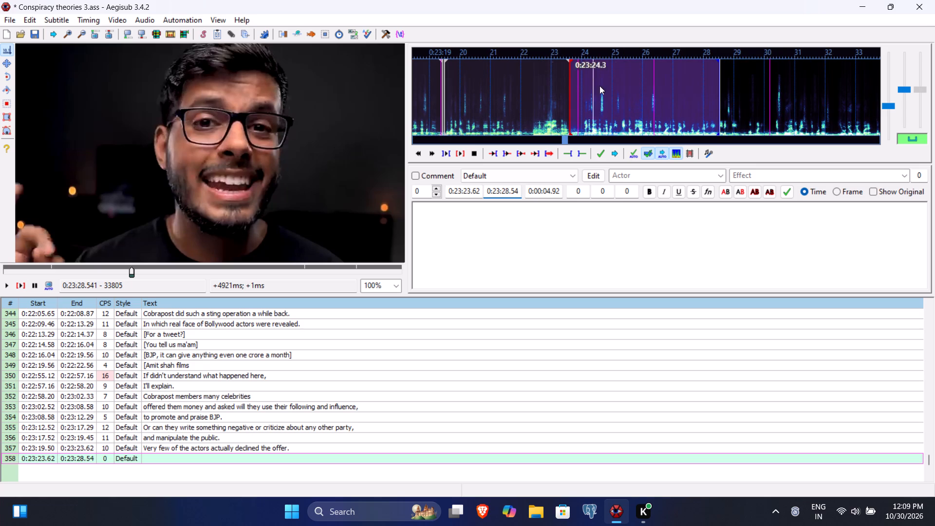
{"action": "left_click", "coordinate": [467, 193]}
{"action": "type", "text": "404"}
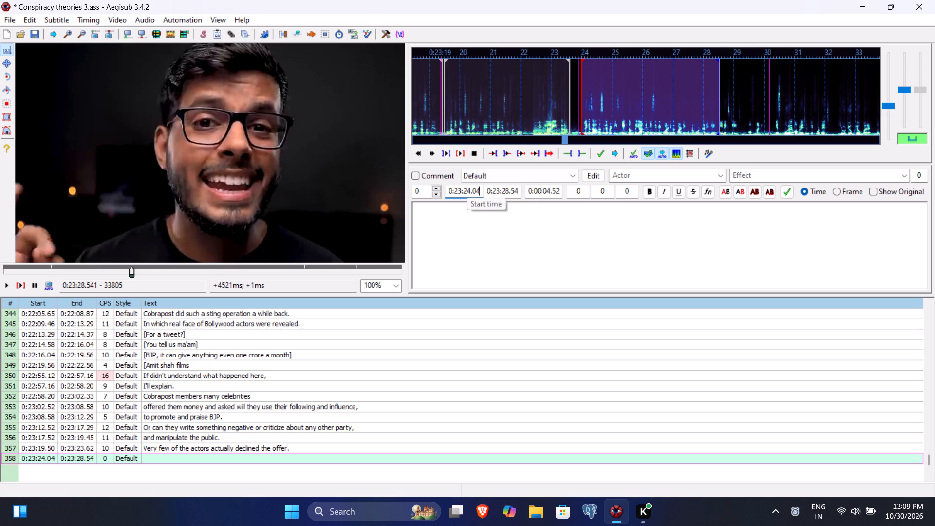
Enter "Many celebrities were ready to promote any political party" as the subtitle text, replaying the line for wording, and commit it.
{"action": "left_click", "coordinate": [462, 233]}
{"action": "type", "text": "Many cel"}
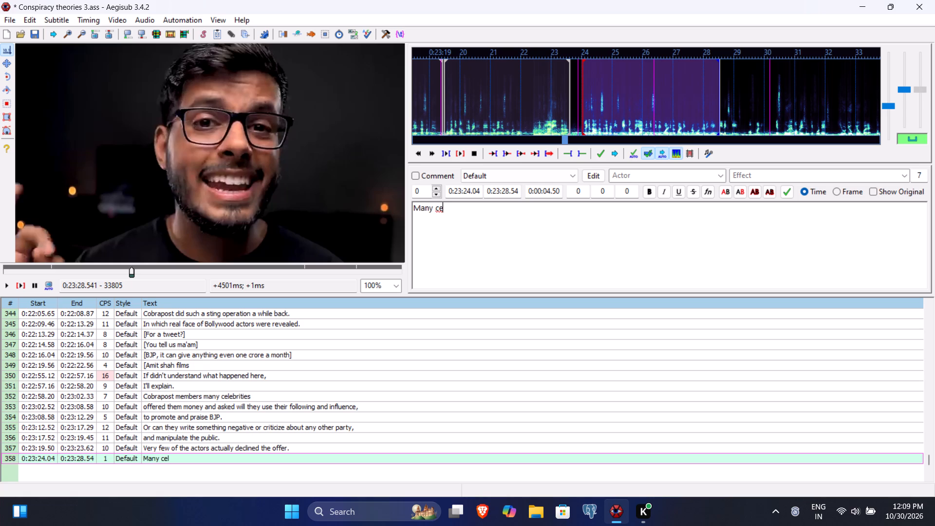
{"action": "type", "text": "ebrite"}
{"action": "key", "text": "BackSpace"}
{"action": "type", "text": "ies were re"}
{"action": "type", "text": "ady to"}
{"action": "key", "text": "space"}
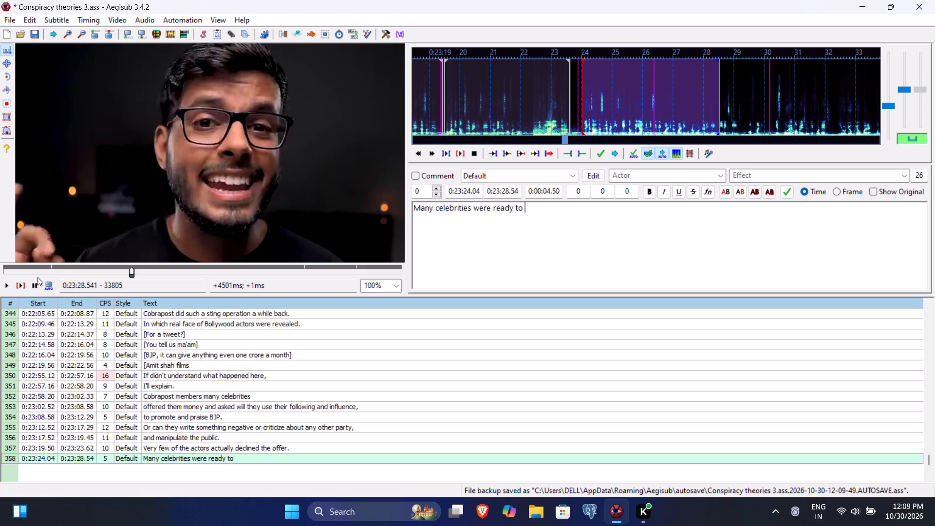
{"action": "left_click", "coordinate": [20, 286]}
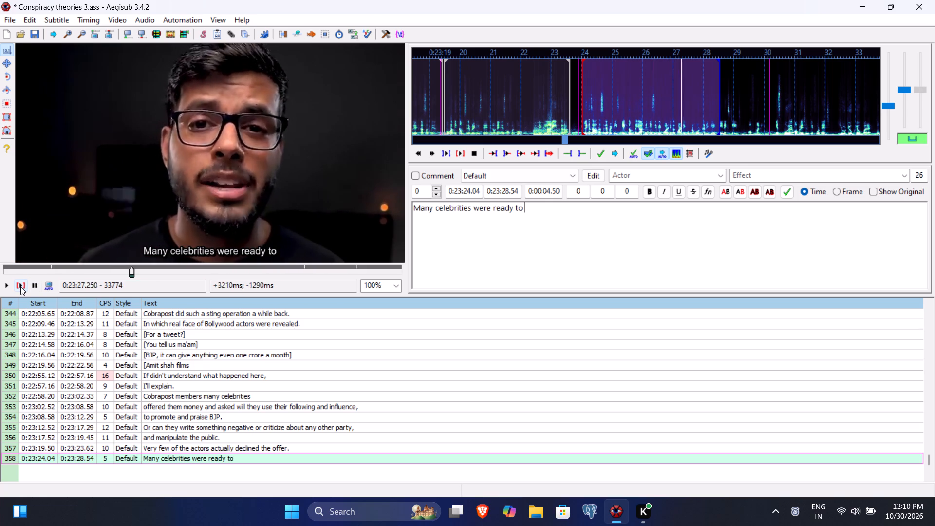
{"action": "type", "text": "promotr"}
{"action": "key", "text": "BackSpace"}
{"action": "type", "text": "e any political party"}
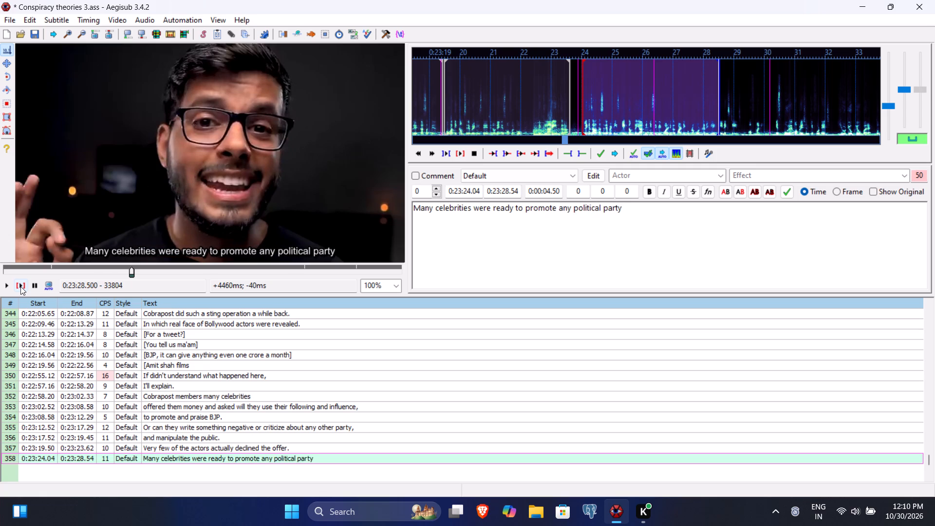
{"action": "key", "text": "Return"}
Play the video for the next subtitle line and set its end time to 0:23:30.08.
{"action": "left_click", "coordinate": [20, 286]}
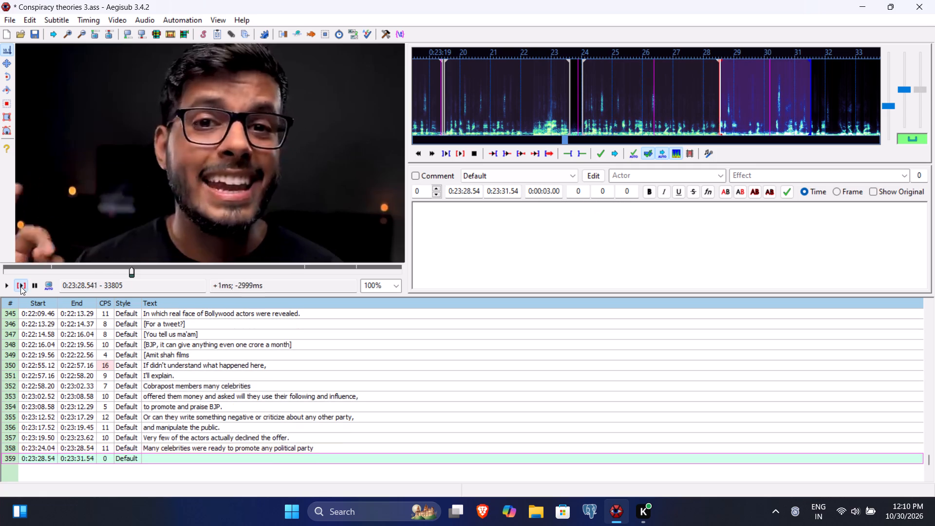
{"action": "left_click", "coordinate": [6, 286]}
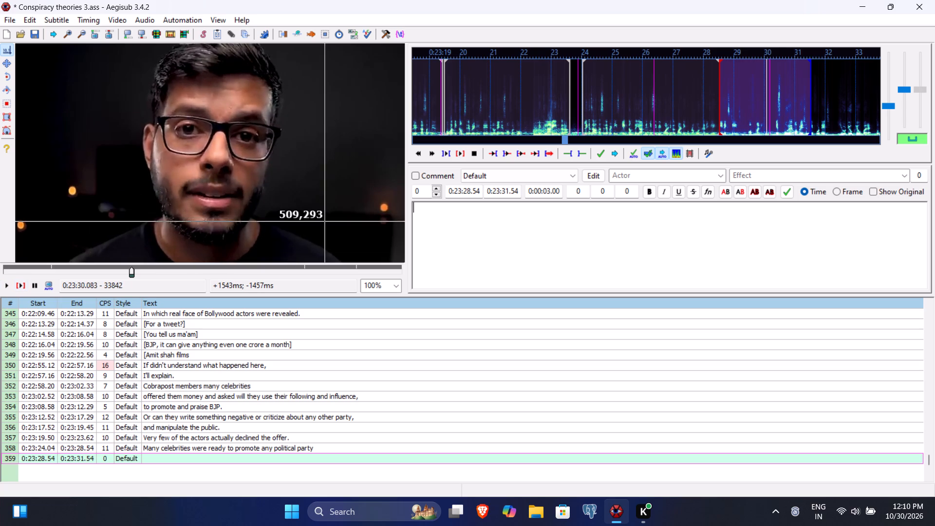
{"action": "left_click", "coordinate": [504, 190]}
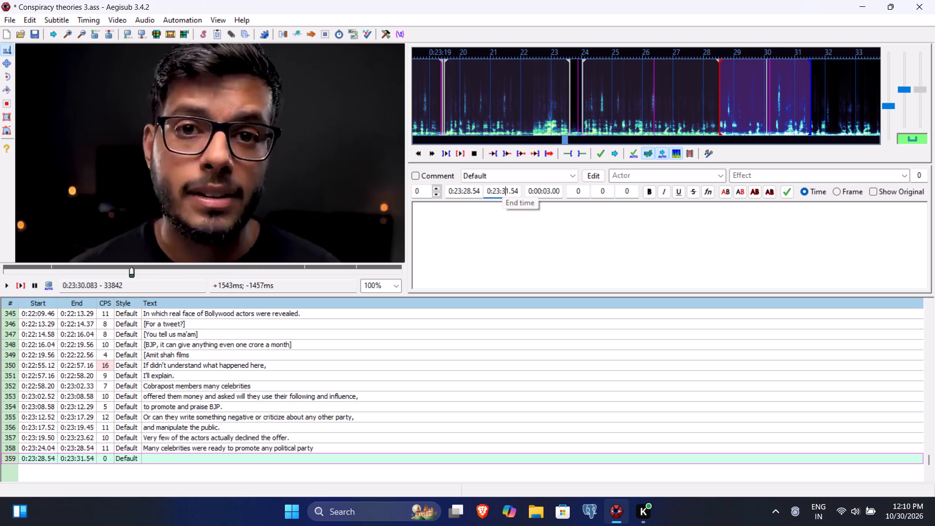
{"action": "key", "text": "0"}
{"action": "type", "text": "08"}
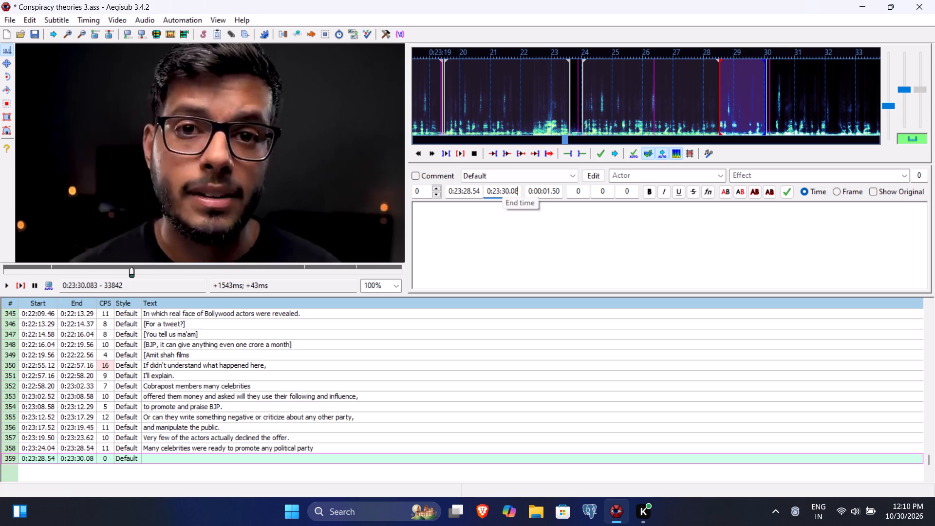
Enter "exchange for money." as the subtitle text and commit the line.
{"action": "left_click", "coordinate": [499, 233]}
{"action": "key", "text": "e"}
{"action": "type", "text": "xchange for moe"}
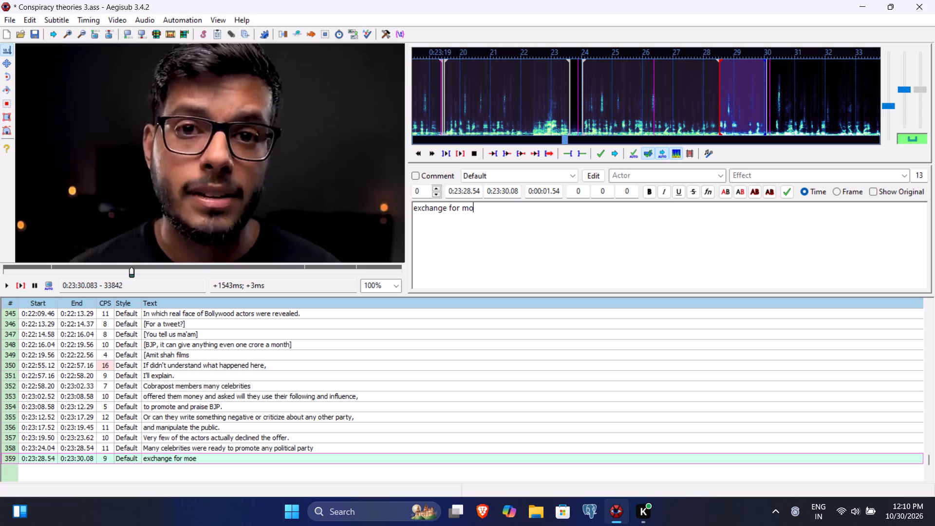
{"action": "key", "text": "BackSpace"}
{"action": "type", "text": "ney."}
{"action": "key", "text": "Return"}
Play the video for the next subtitle line and set its end time to 0:23:33.56 and start time to 0:23:30.38.
{"action": "left_click", "coordinate": [21, 284]}
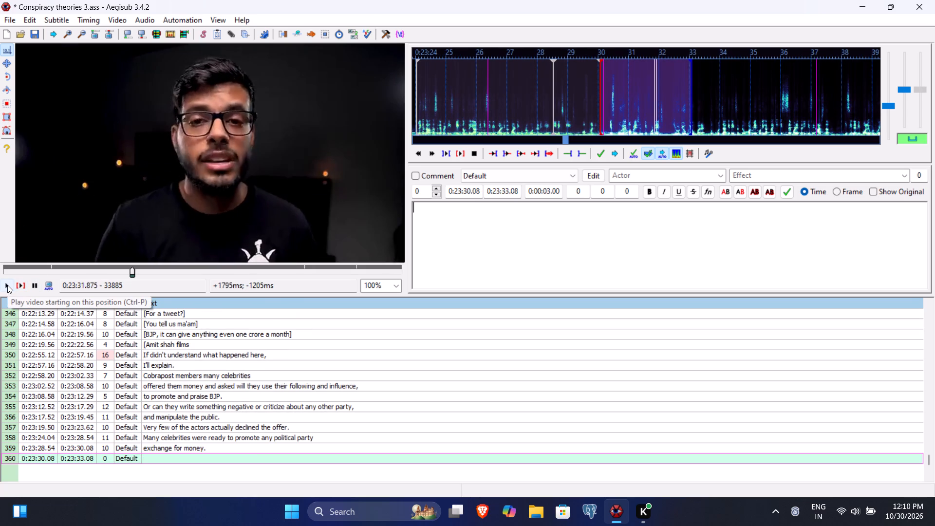
{"action": "left_click", "coordinate": [7, 285]}
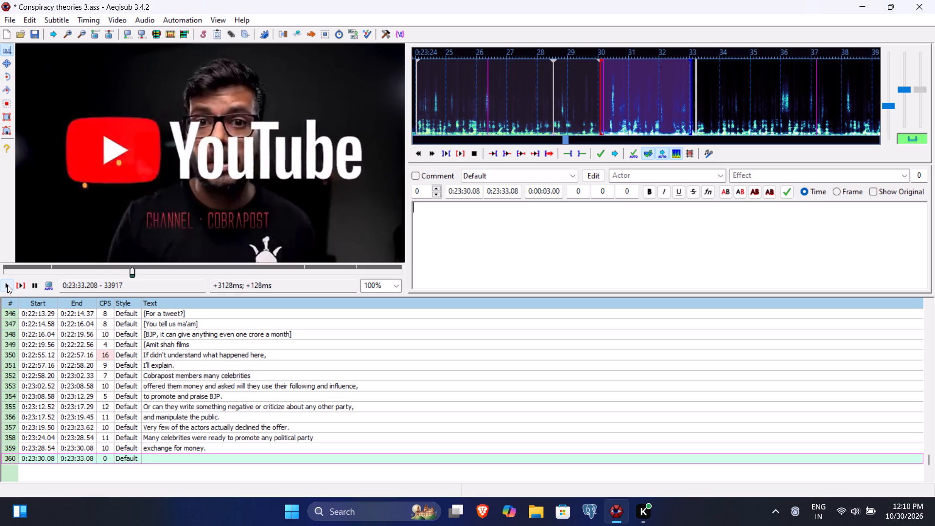
{"action": "left_click", "coordinate": [7, 285]}
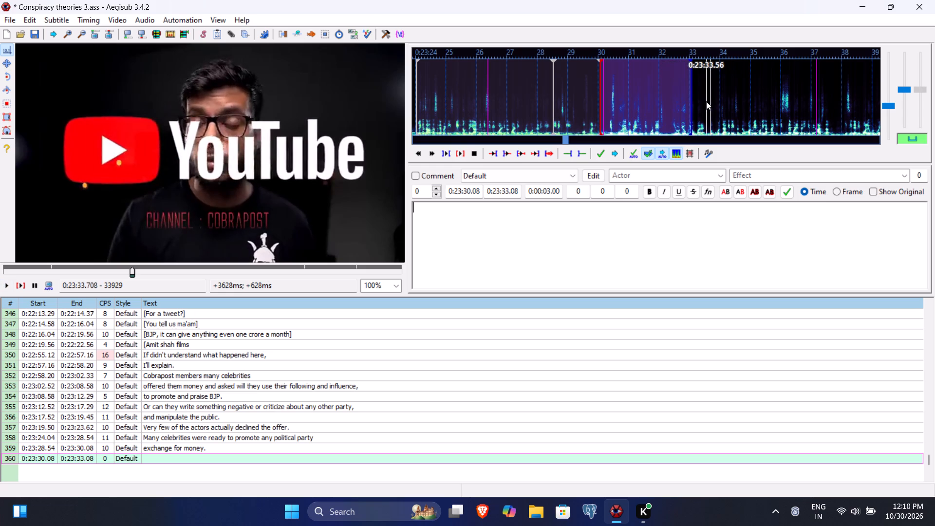
{"action": "left_click", "coordinate": [513, 188]}
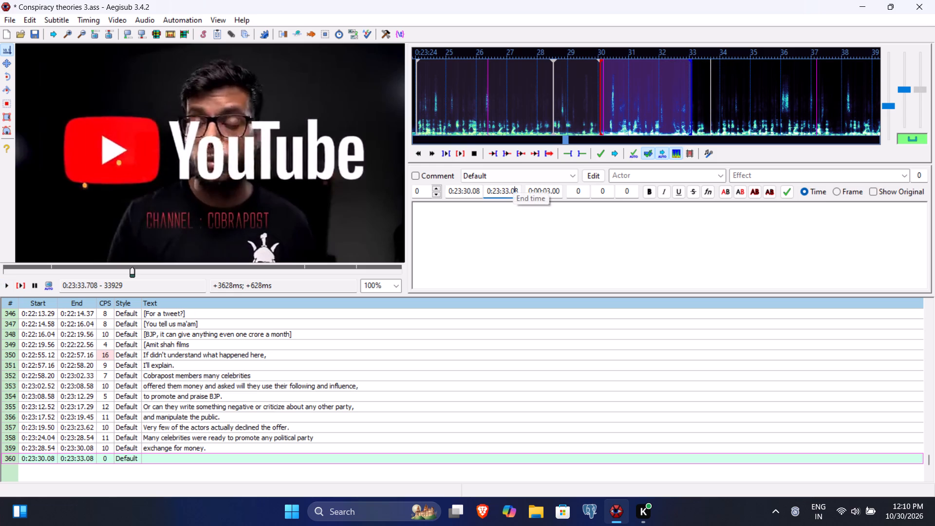
{"action": "key", "text": "BackSpace"}
{"action": "type", "text": "56"}
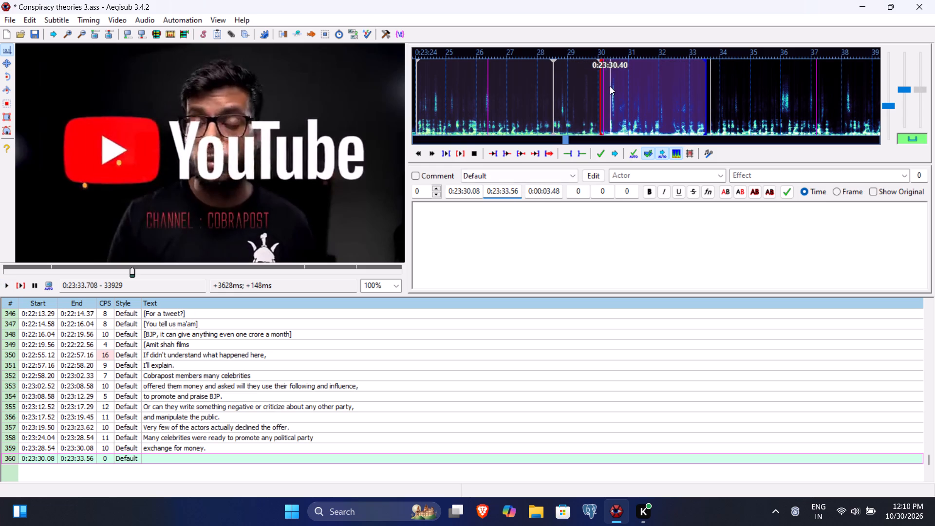
{"action": "left_click", "coordinate": [476, 189]}
{"action": "key", "text": "BackSpace"}
{"action": "key", "text": "3"}
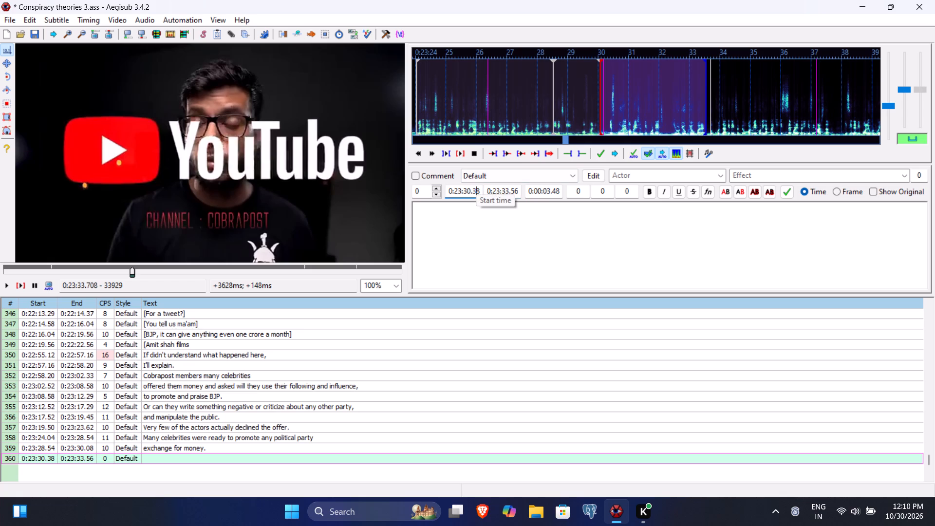
Replay the line, enter "The whole footage of this operation is available on YouTube." as the subtitle text, and commit it.
{"action": "left_click", "coordinate": [23, 282]}
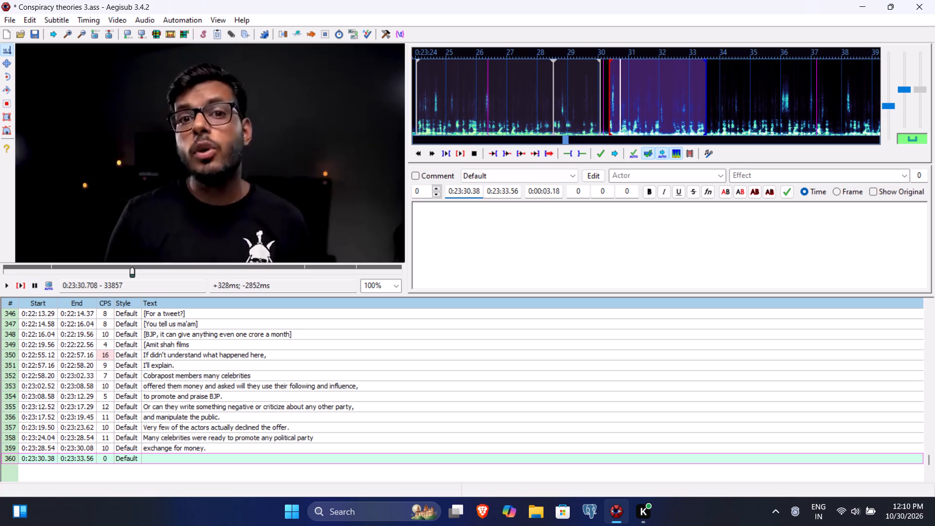
{"action": "left_click", "coordinate": [528, 239]}
{"action": "type", "text": "The whole fott"}
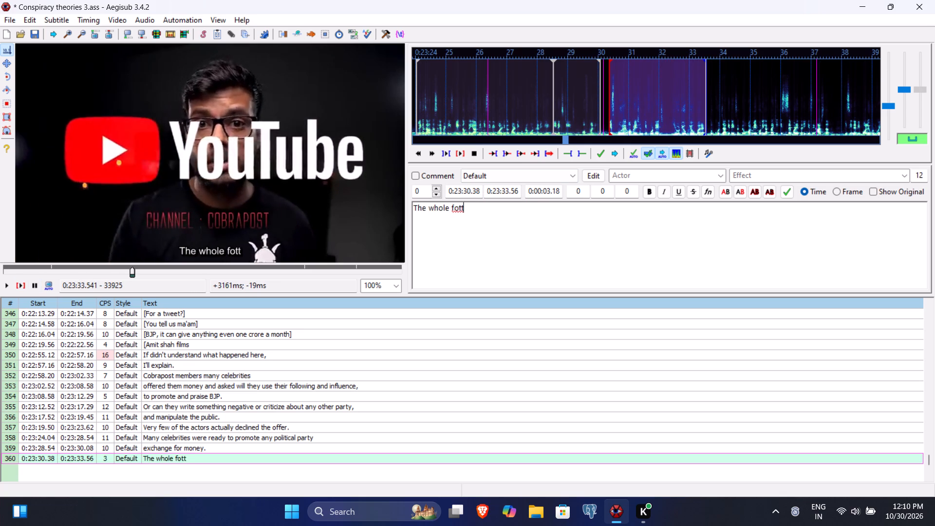
{"action": "key", "text": "BackSpace"}
{"action": "key", "text": "BackSpace"}
{"action": "type", "text": "ota"}
{"action": "type", "text": "ge of this operation is available on YouTube."}
{"action": "key", "text": "Return"}
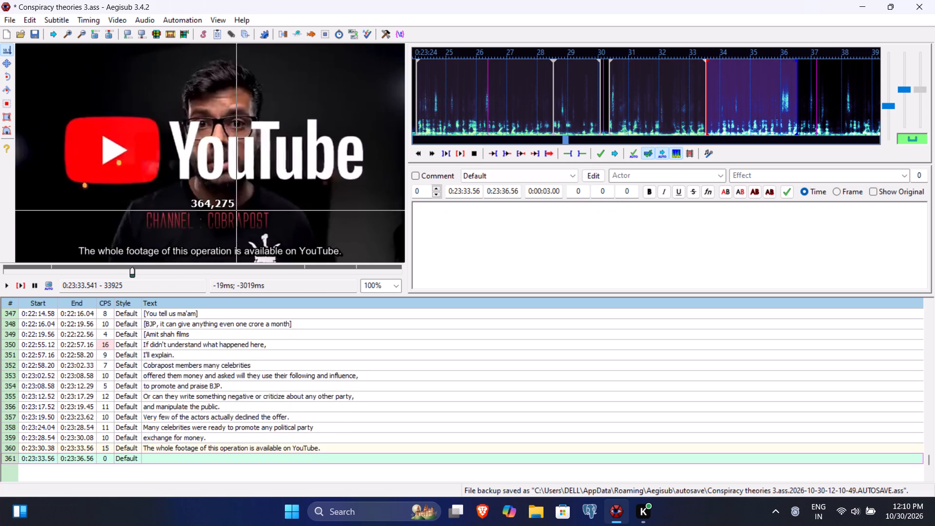
Play the video for the next subtitle line and set its end time to 0:23:40.04.
{"action": "left_click", "coordinate": [17, 287]}
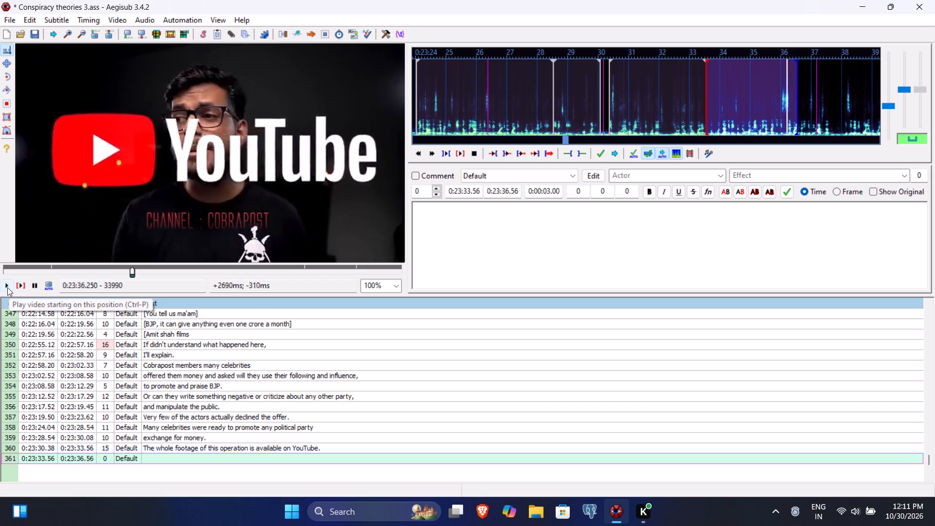
{"action": "left_click", "coordinate": [7, 287]}
{"action": "left_click", "coordinate": [7, 287]}
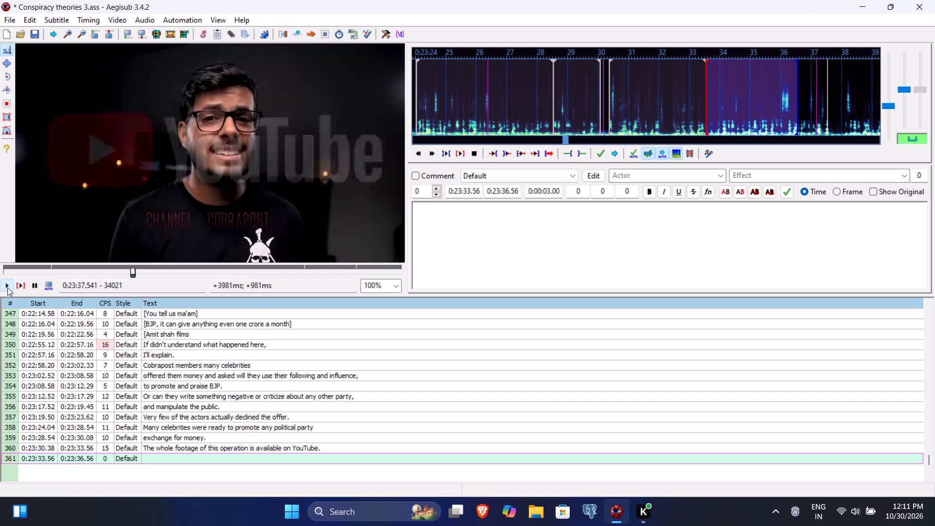
{"action": "left_click", "coordinate": [7, 287]}
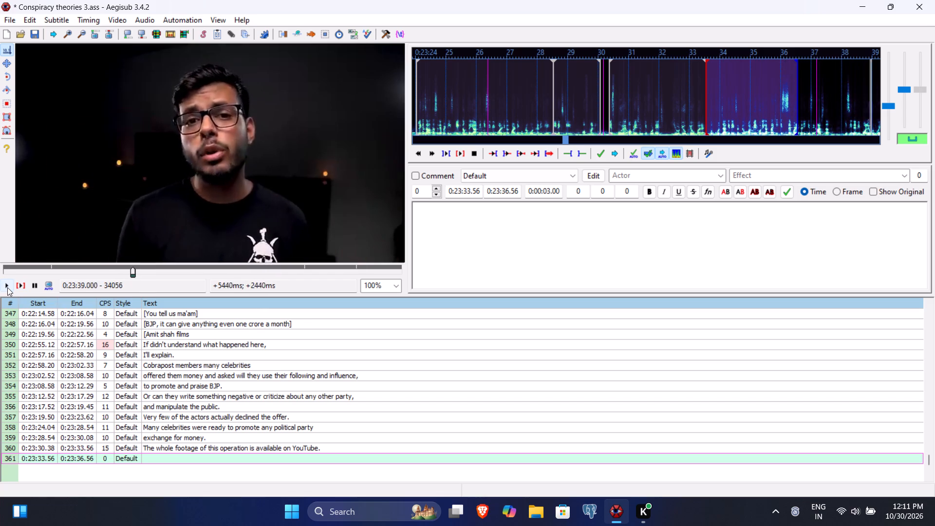
{"action": "left_click", "coordinate": [7, 287]}
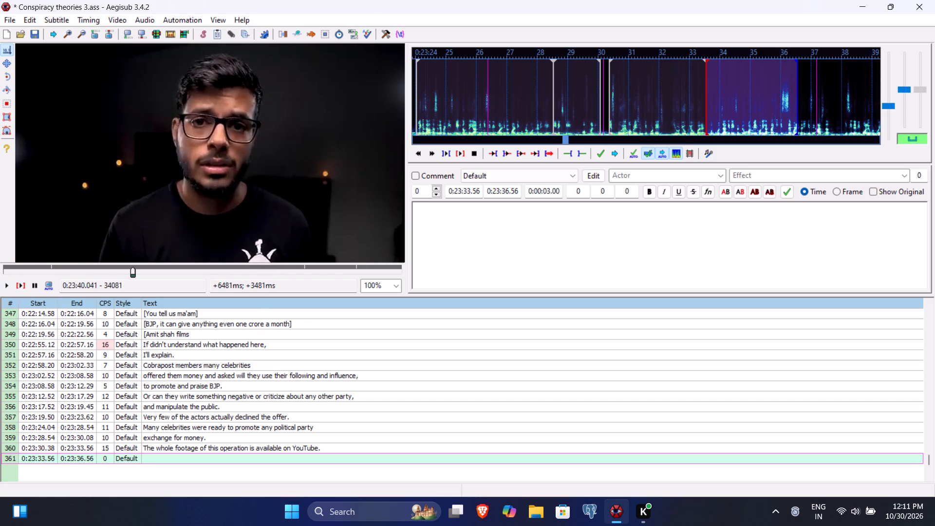
{"action": "left_click", "coordinate": [502, 191]}
{"action": "type", "text": "4004"}
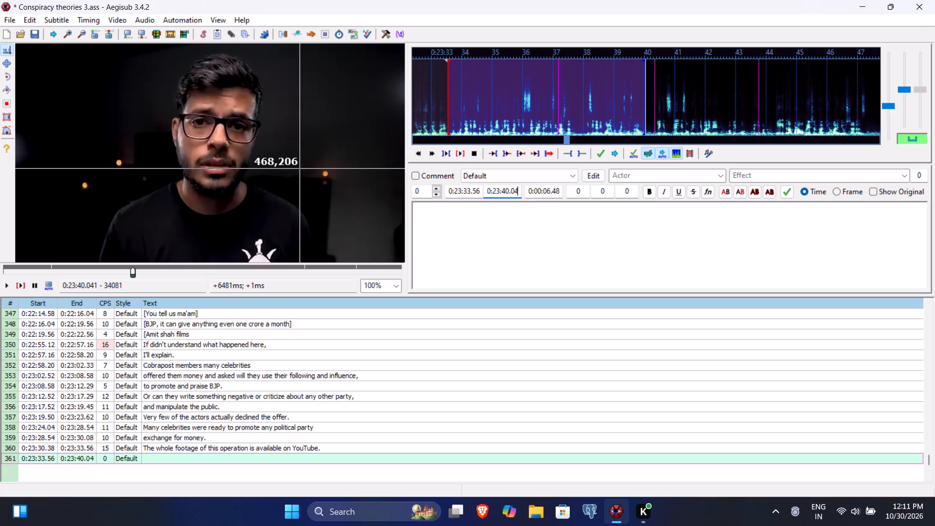
Replay the line, enter "You can watch for yourself and I think there is no bigger expose of Bollywood than this." as the text, and commit it.
{"action": "left_click", "coordinate": [21, 282]}
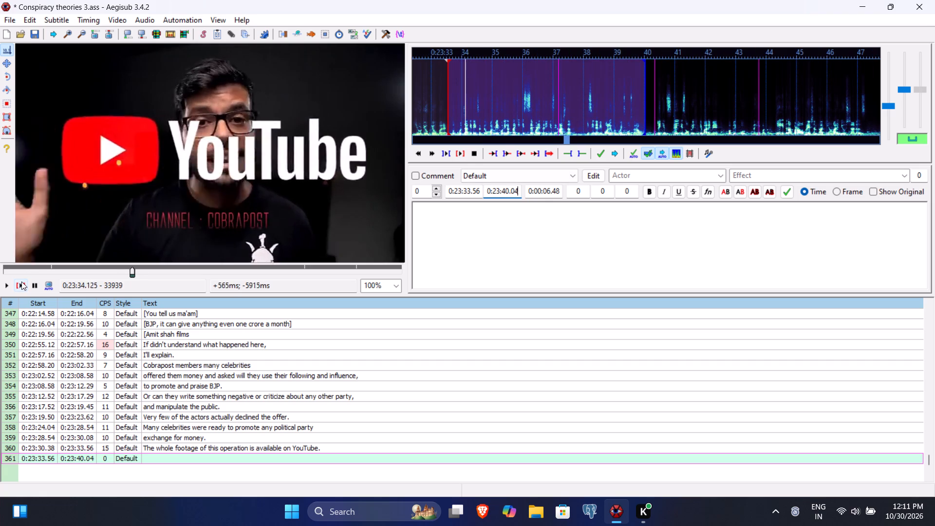
{"action": "left_click", "coordinate": [455, 234]}
{"action": "type", "text": "You can watch for youse"}
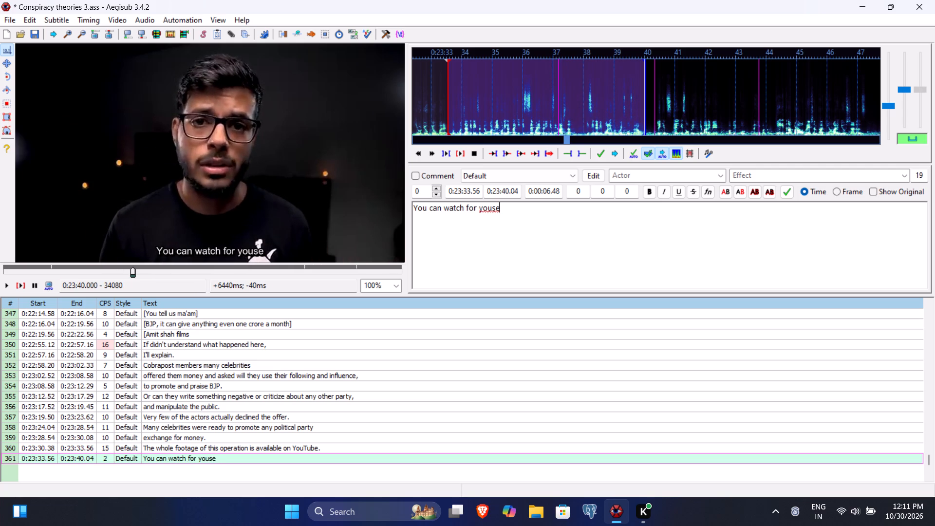
{"action": "key", "text": "BackSpace"}
{"action": "key", "text": "BackSpace"}
{"action": "type", "text": "rself"}
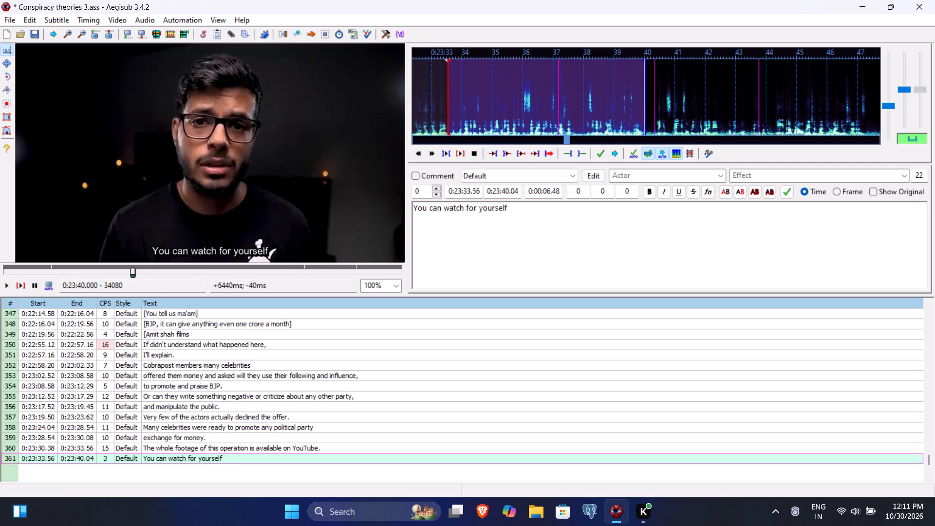
{"action": "key", "text": "space"}
{"action": "type", "text": "and I d"}
{"action": "key", "text": "BackSpace"}
{"action": "type", "text": "think there is no bigger expose of Boll"}
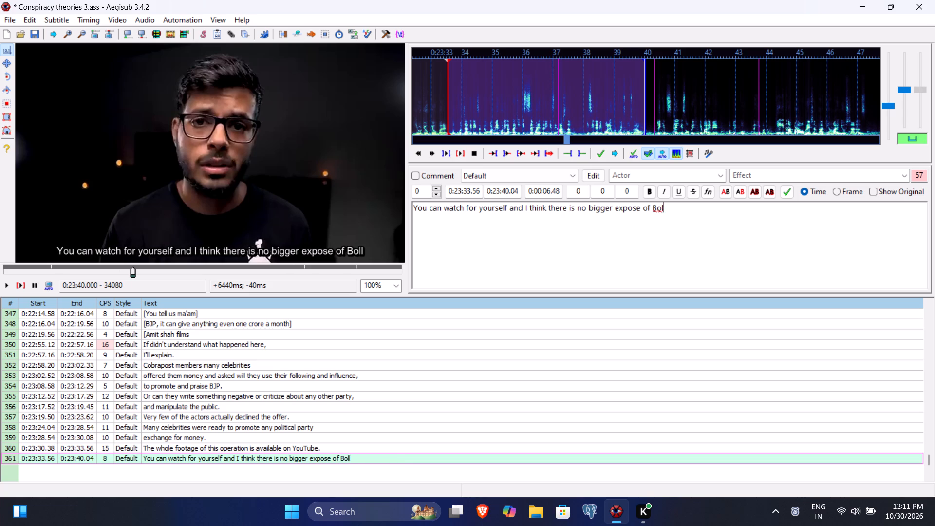
{"action": "type", "text": "y"}
{"action": "type", "text": "wood than this."}
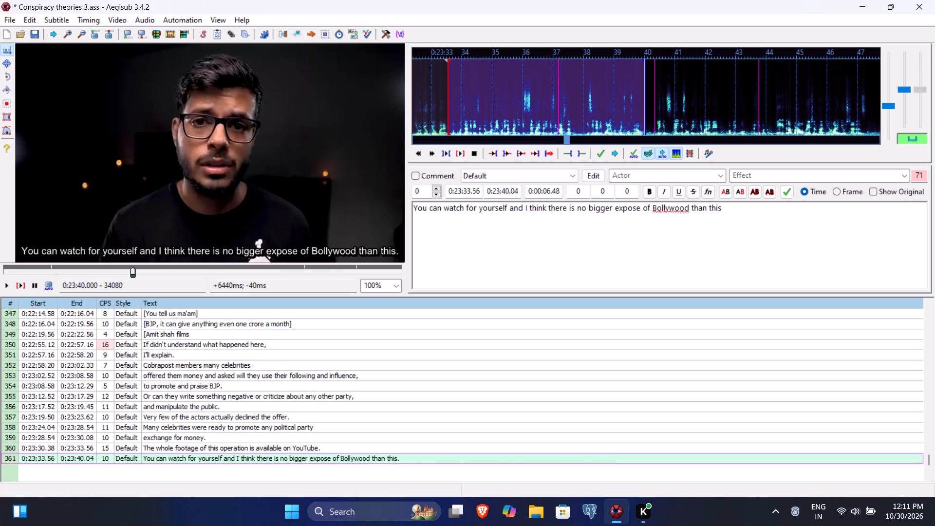
{"action": "key", "text": "Return"}
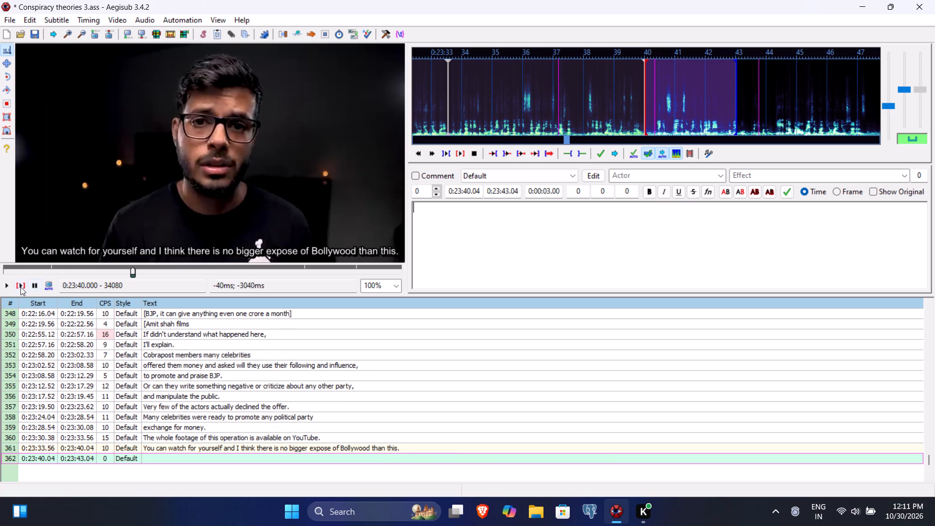
Play the video for the next subtitle line and set its end time to 0:23:44.12 and start time to 0:23:40.38.
{"action": "left_click", "coordinate": [20, 287]}
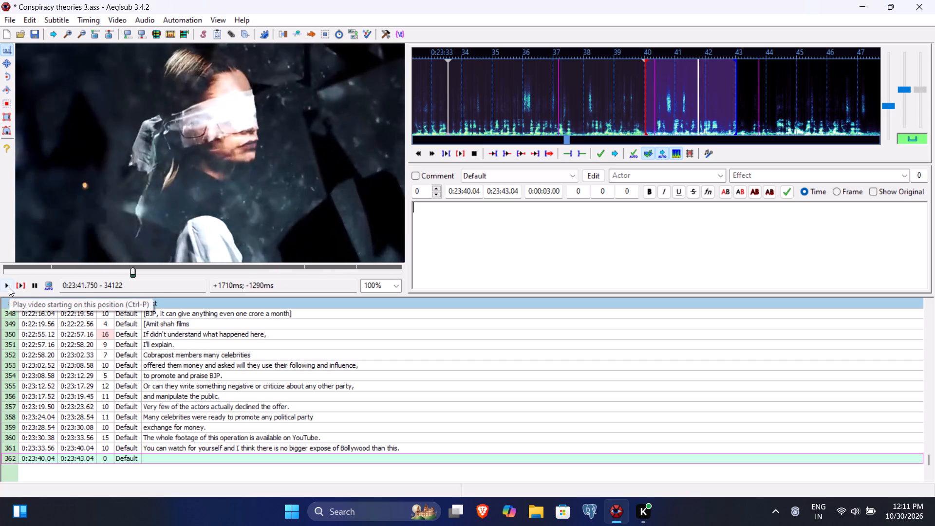
{"action": "left_click", "coordinate": [9, 287]}
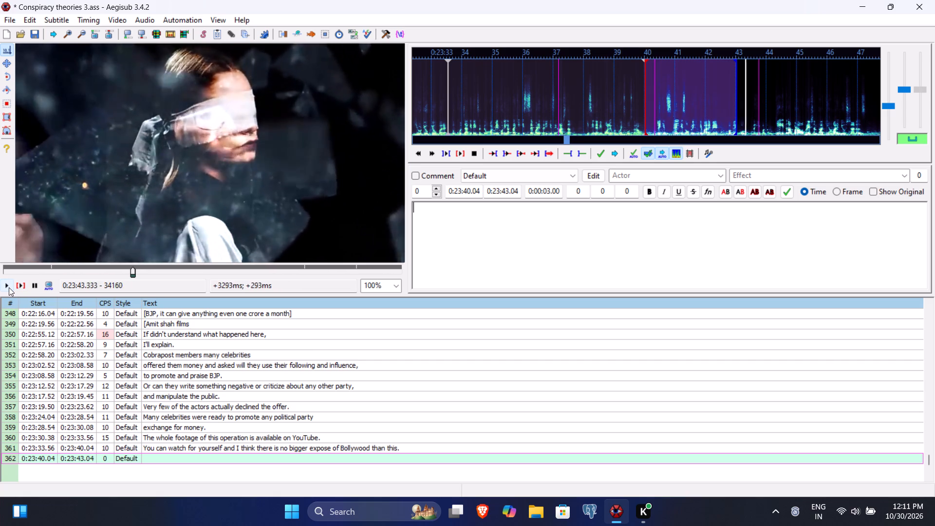
{"action": "left_click", "coordinate": [9, 287]}
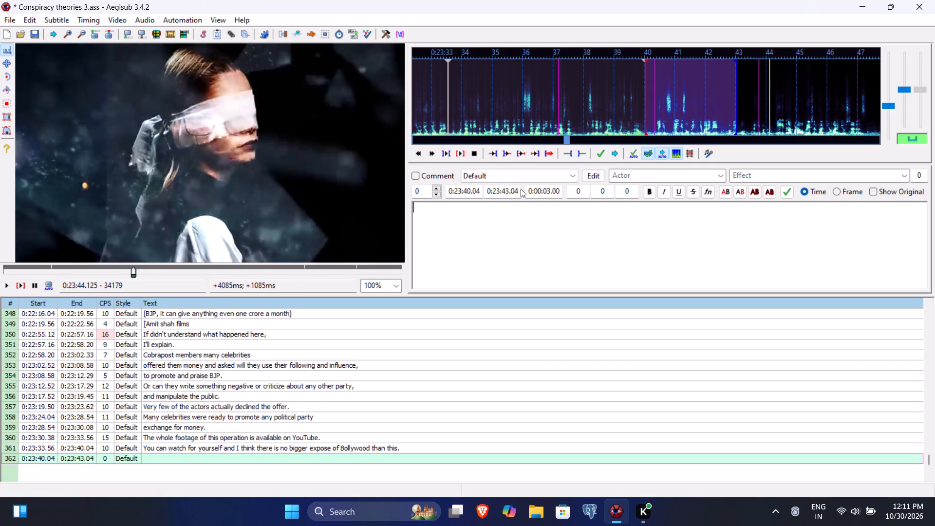
{"action": "left_click", "coordinate": [504, 193]}
{"action": "key", "text": "4"}
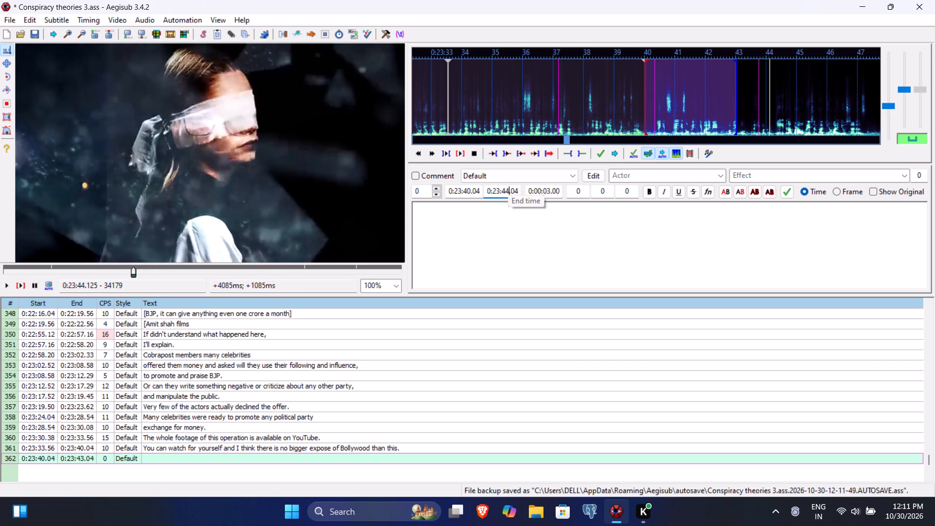
{"action": "type", "text": "12"}
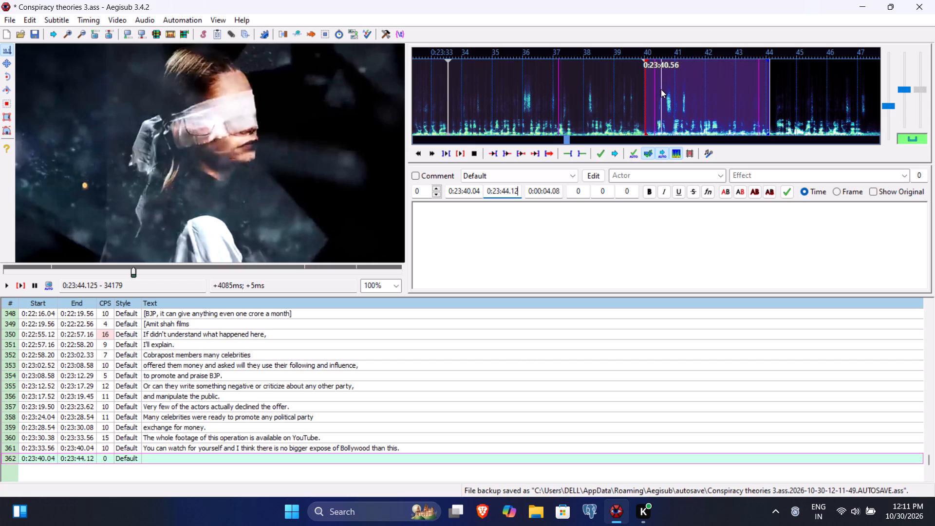
{"action": "left_click", "coordinate": [472, 191]}
{"action": "type", "text": "38"}
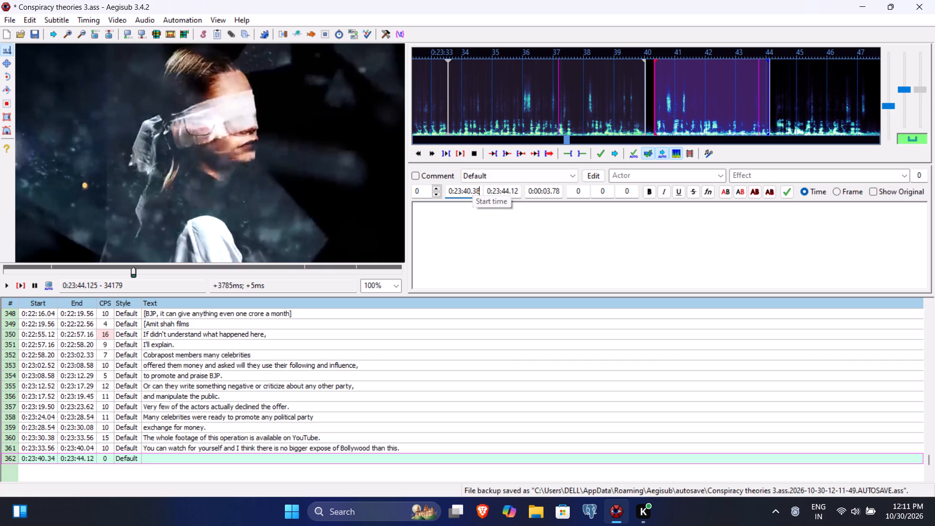
Enter "But still the public doesn't know about it." as the subtitle text, replaying the line for wording, and commit it.
{"action": "left_click", "coordinate": [466, 246]}
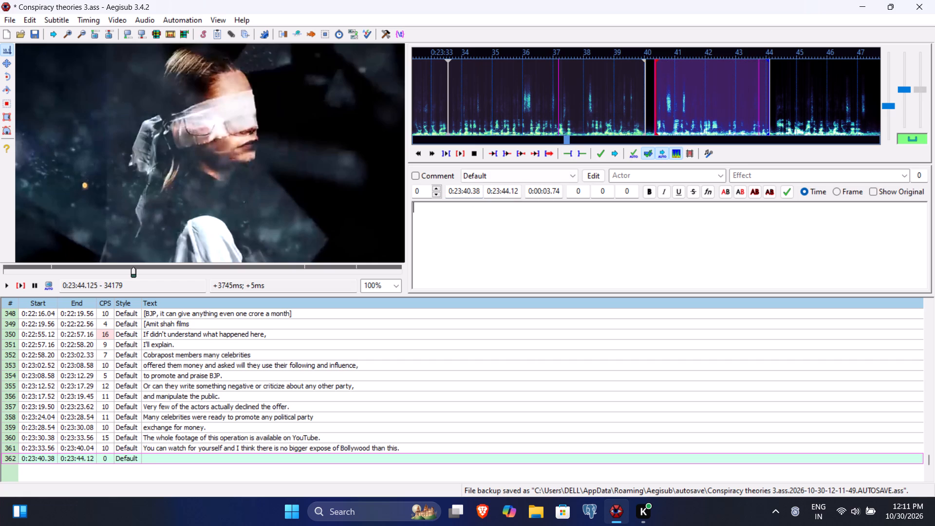
{"action": "type", "text": "But still the"}
{"action": "key", "text": "space"}
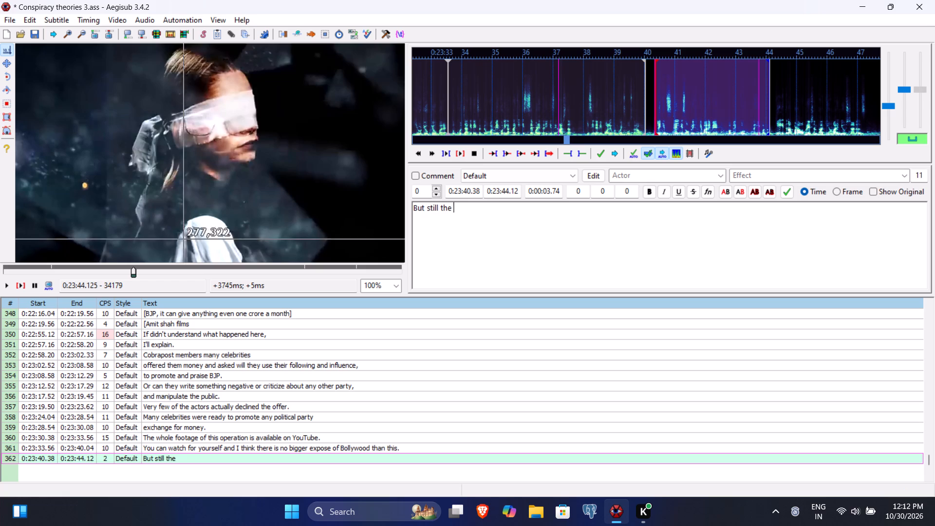
{"action": "left_click", "coordinate": [21, 284]}
{"action": "type", "text": "public"}
{"action": "key", "text": "space"}
{"action": "type", "text": "doesn't know about ti"}
{"action": "key", "text": "BackSpace"}
{"action": "key", "text": "BackSpace"}
{"action": "key", "text": "BackSpace"}
{"action": "key", "text": "i"}
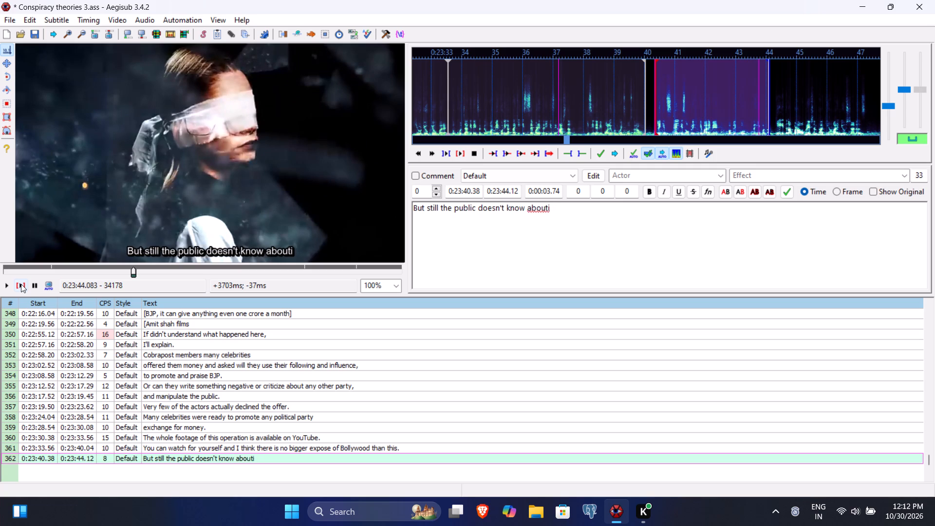
{"action": "key", "text": "BackSpace"}
{"action": "key", "text": "space"}
{"action": "type", "text": "it"}
{"action": "key", "text": "period"}
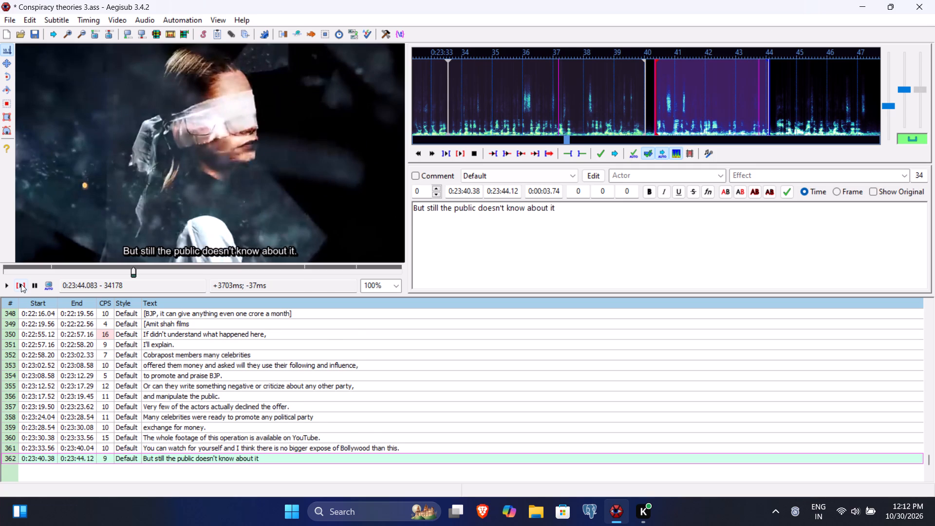
{"action": "key", "text": "Return"}
Play the video for the next subtitle line and set its end time to 0:23:47.25 and start time to 0:23:44.36.
{"action": "left_click", "coordinate": [21, 284]}
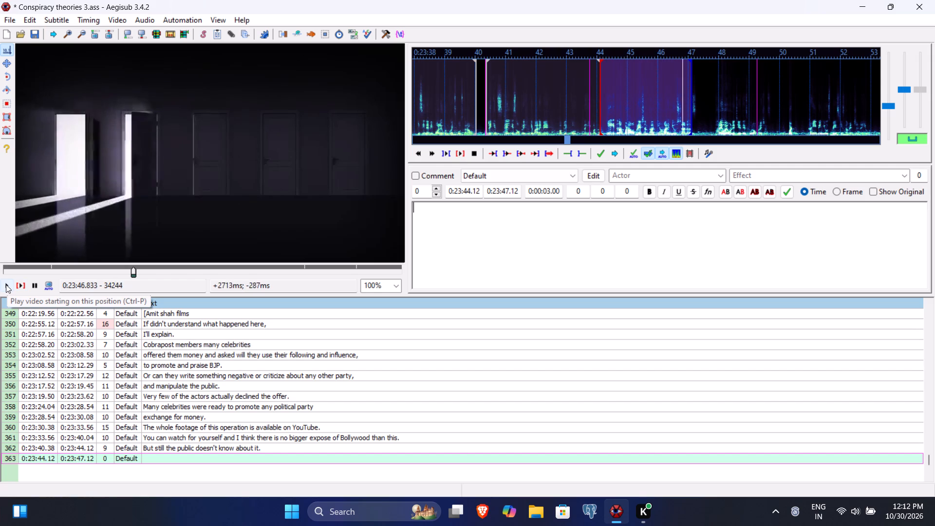
{"action": "double_click", "coordinate": [6, 284]}
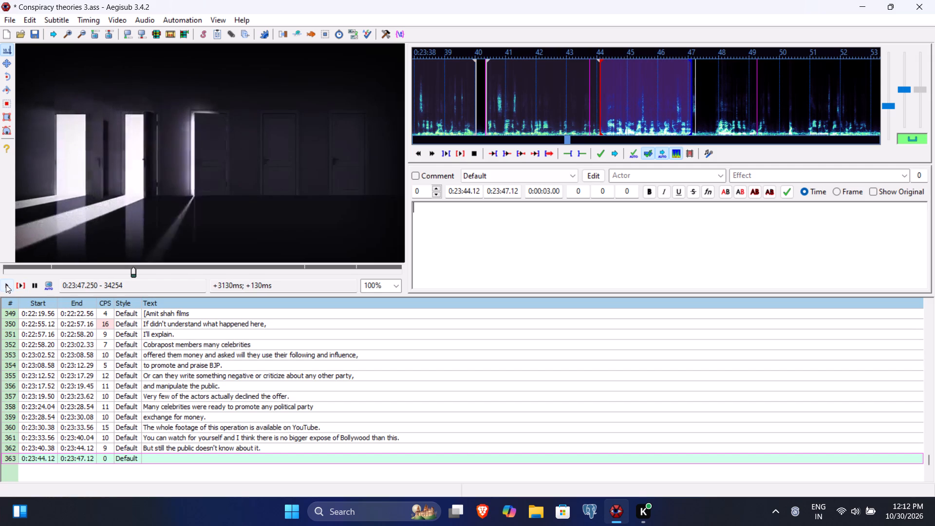
{"action": "left_click", "coordinate": [510, 194]}
{"action": "type", "text": "25"}
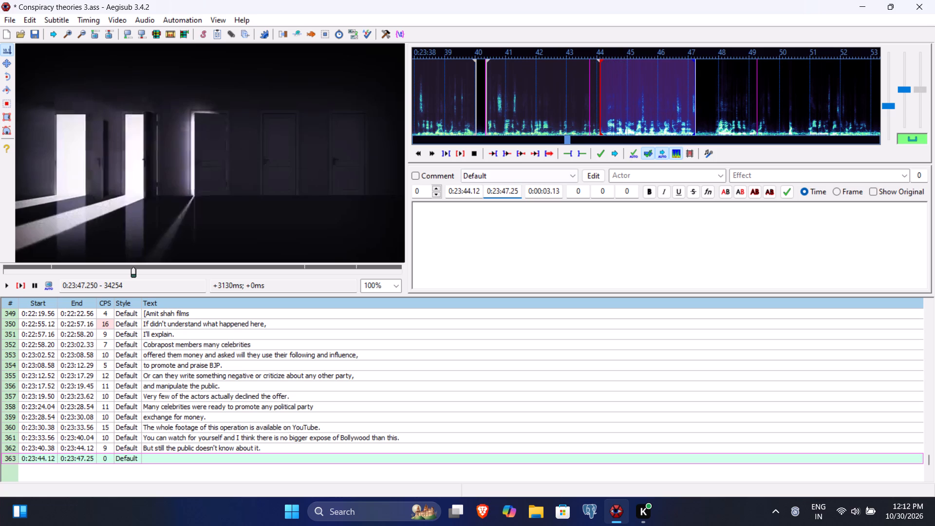
{"action": "left_click", "coordinate": [469, 193]}
{"action": "type", "text": "36"}
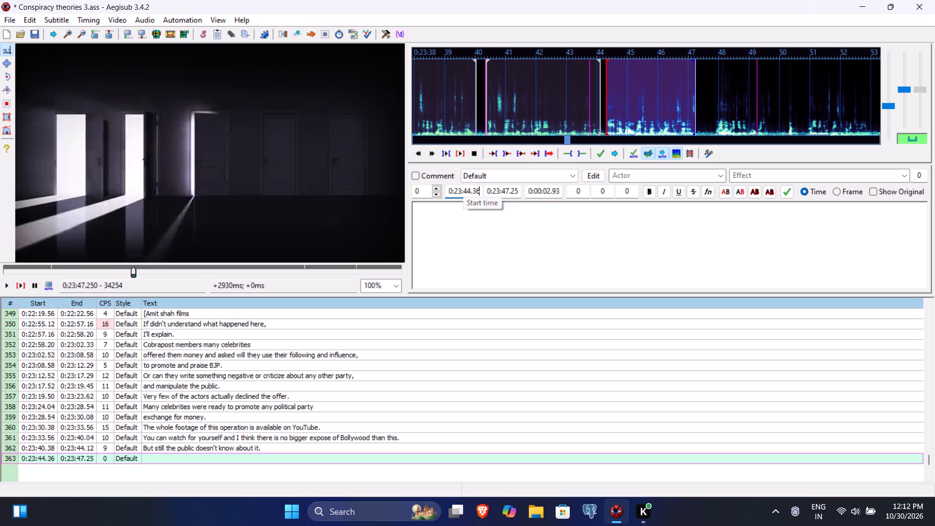
Enter "This was such a large operation that TV channels" as the text of the current subtitle line and commit it.
{"action": "left_click", "coordinate": [454, 254]}
{"action": "type", "text": "This was such a big"}
{"action": "key", "text": "space"}
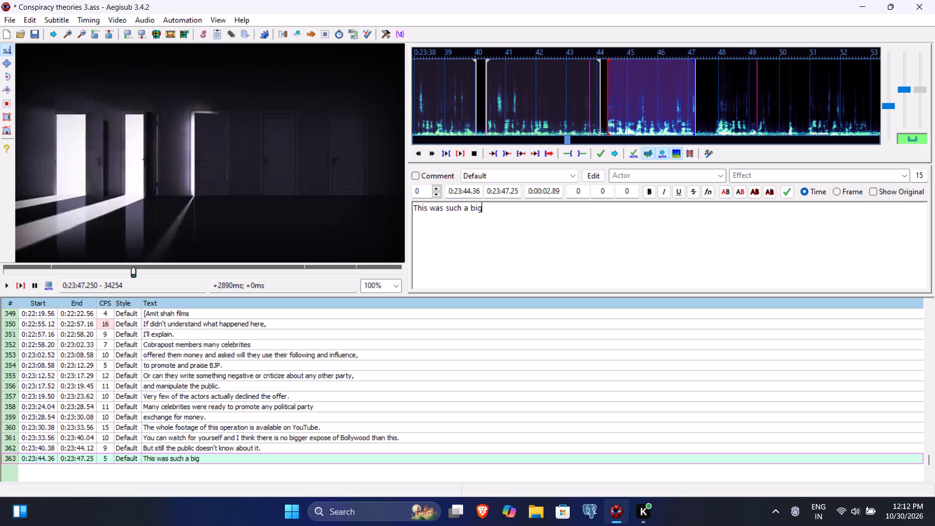
{"action": "key", "text": "BackSpace"}
{"action": "key", "text": "BackSpace"}
{"action": "key", "text": "BackSpace"}
{"action": "key", "text": "BackSpace"}
{"action": "type", "text": "large operation that TV channe"}
{"action": "type", "text": "ls"}
{"action": "key", "text": "Return"}
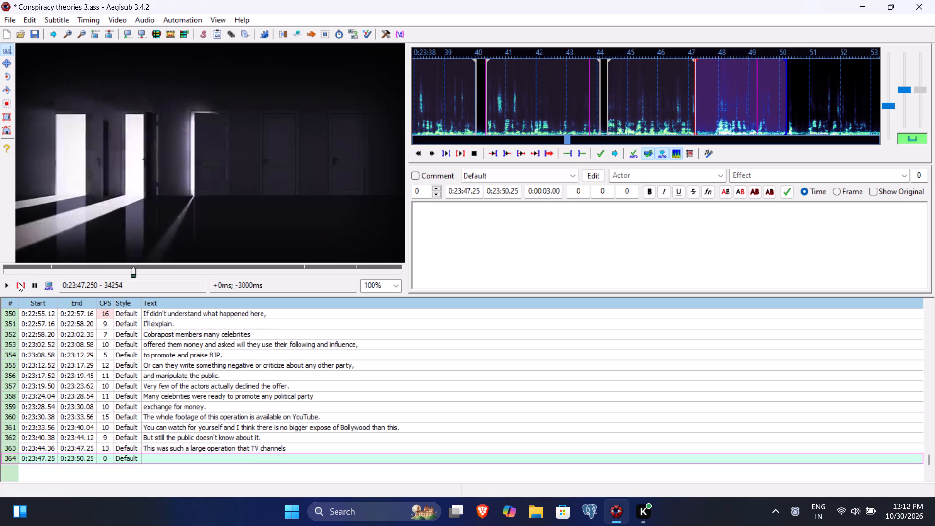
Play the video for the new subtitle line and set its end time to 0:23:49.62 and start time to 0:23:47.92.
{"action": "left_click", "coordinate": [19, 283]}
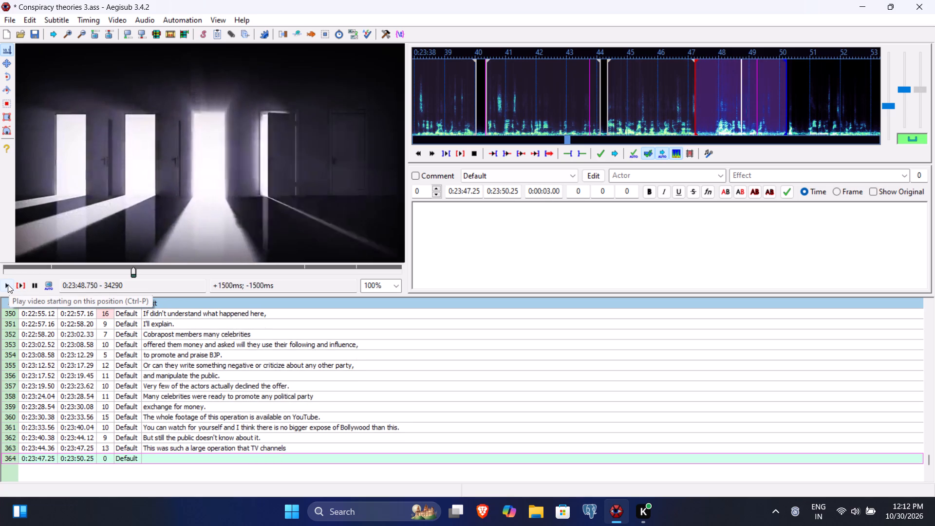
{"action": "left_click", "coordinate": [8, 284]}
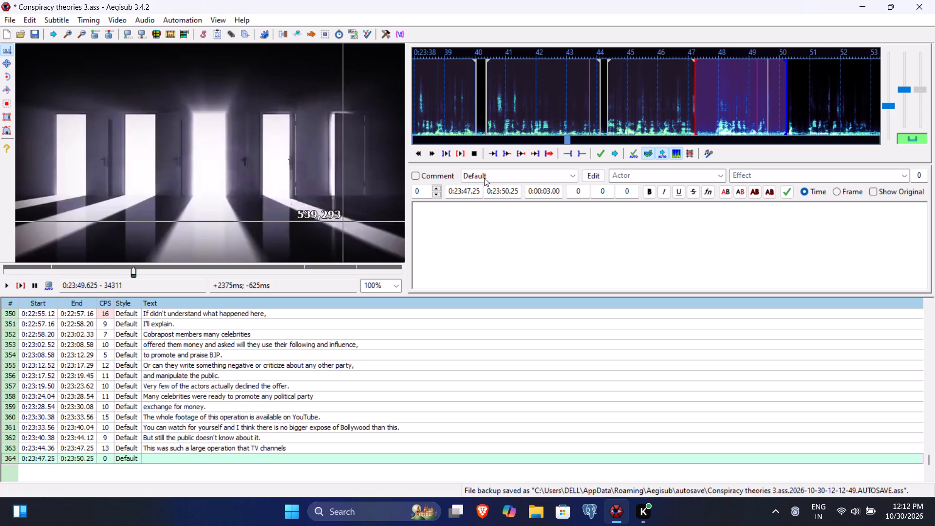
{"action": "left_click", "coordinate": [503, 192]}
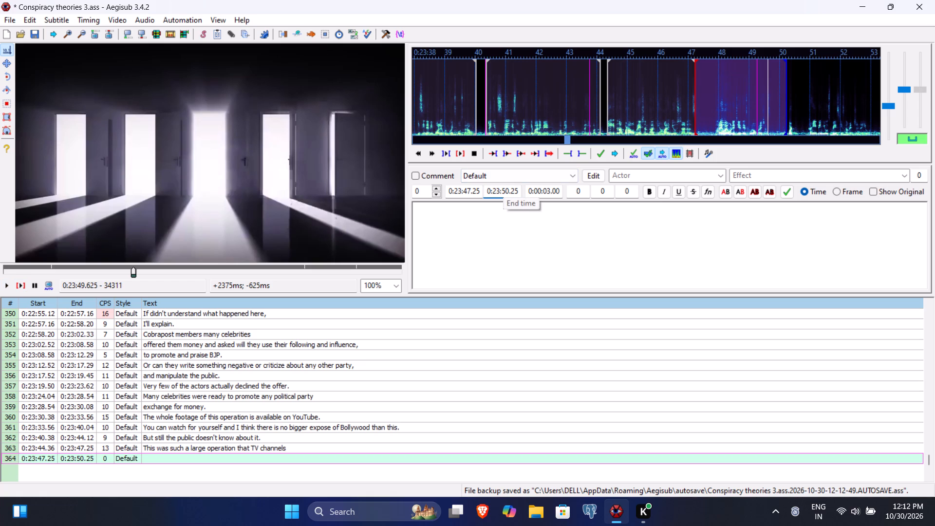
{"action": "type", "text": "49"}
{"action": "type", "text": "62"}
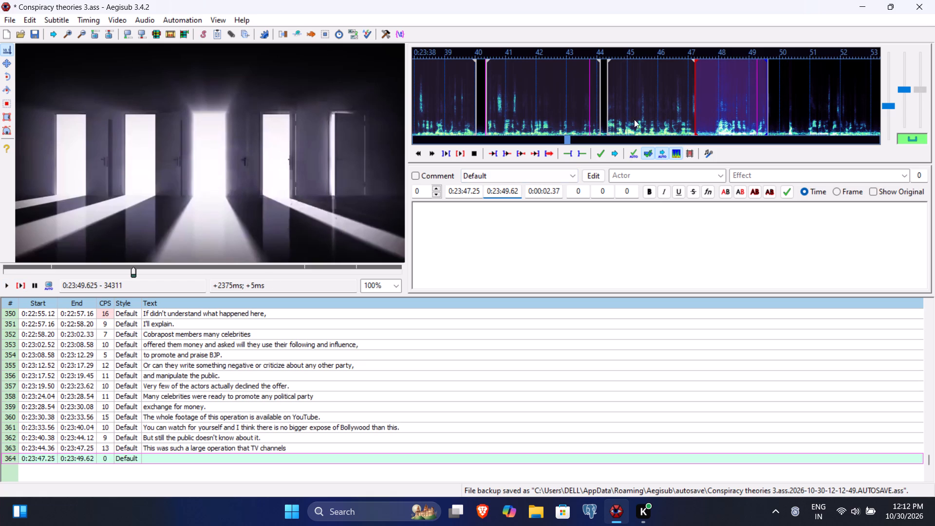
{"action": "left_click", "coordinate": [473, 193]}
{"action": "type", "text": "92"}
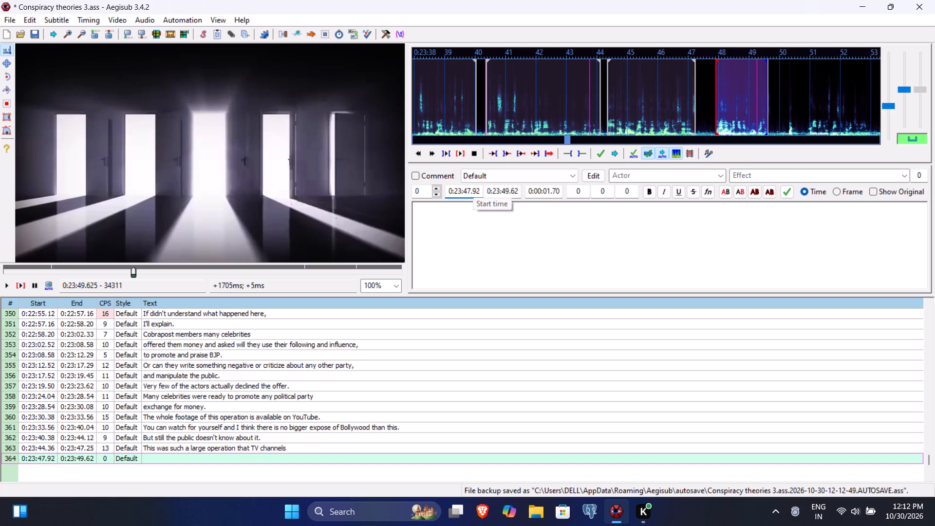
Enter "should have covered this extensively." as the subtitle text and commit the line.
{"action": "left_click", "coordinate": [460, 231]}
{"action": "type", "text": "should have"}
{"action": "key", "text": "space"}
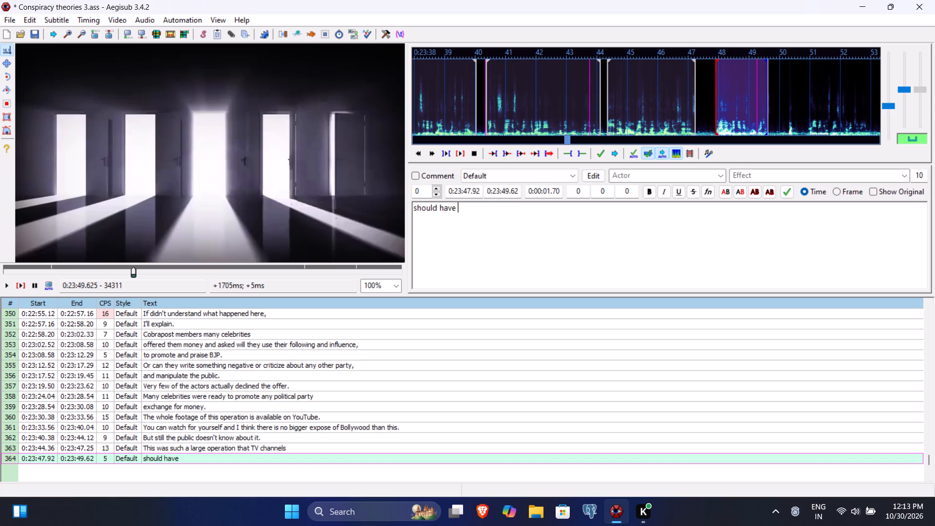
{"action": "type", "text": "cover"}
{"action": "type", "text": "ed this"}
{"action": "key", "text": "space"}
{"action": "type", "text": "extensively"}
{"action": "key", "text": "period"}
{"action": "key", "text": "Return"}
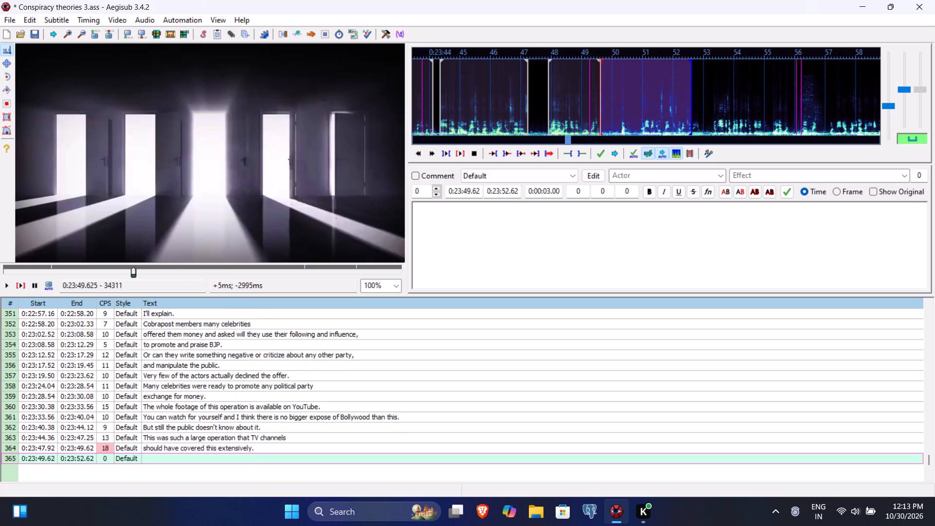
Play the video for the new subtitle line and past its end, and set its end time to 0:23:53.04.
{"action": "left_click", "coordinate": [21, 282]}
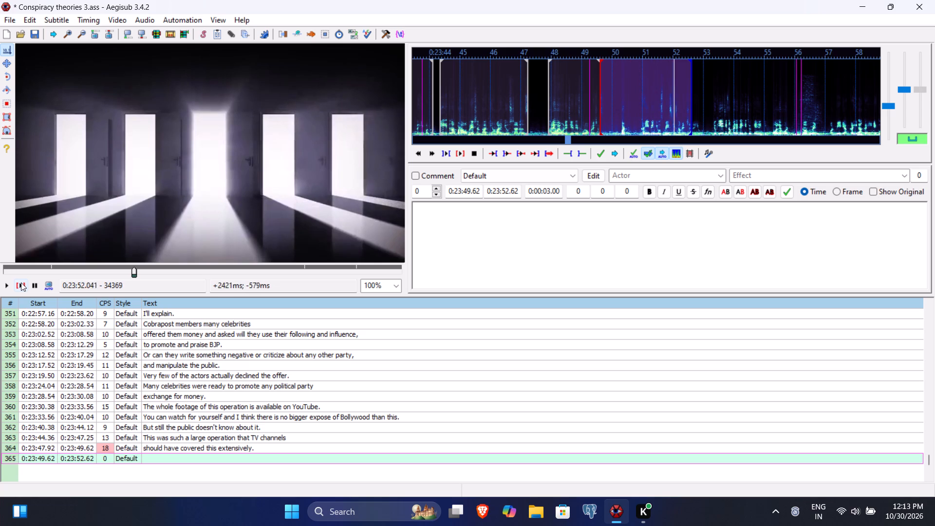
{"action": "left_click", "coordinate": [6, 284]}
{"action": "left_click", "coordinate": [6, 284]}
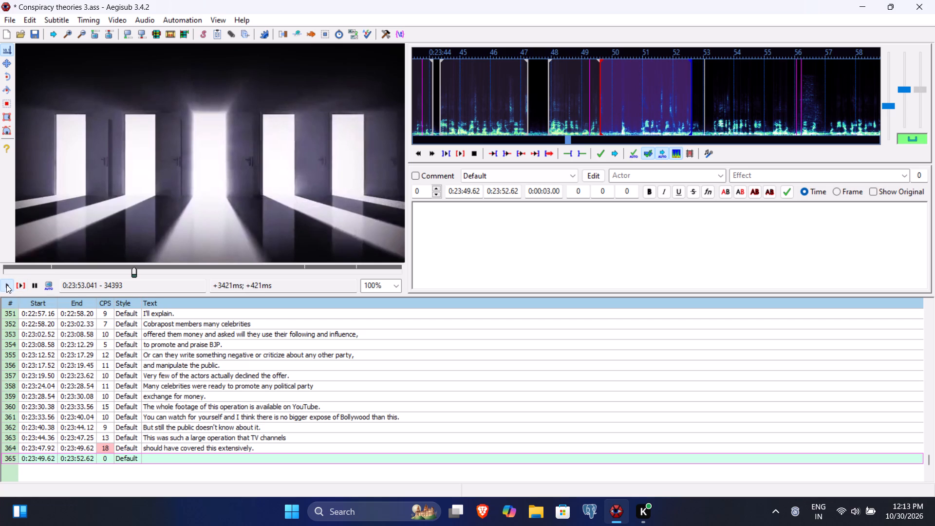
{"action": "left_click", "coordinate": [505, 191]}
{"action": "type", "text": "304"}
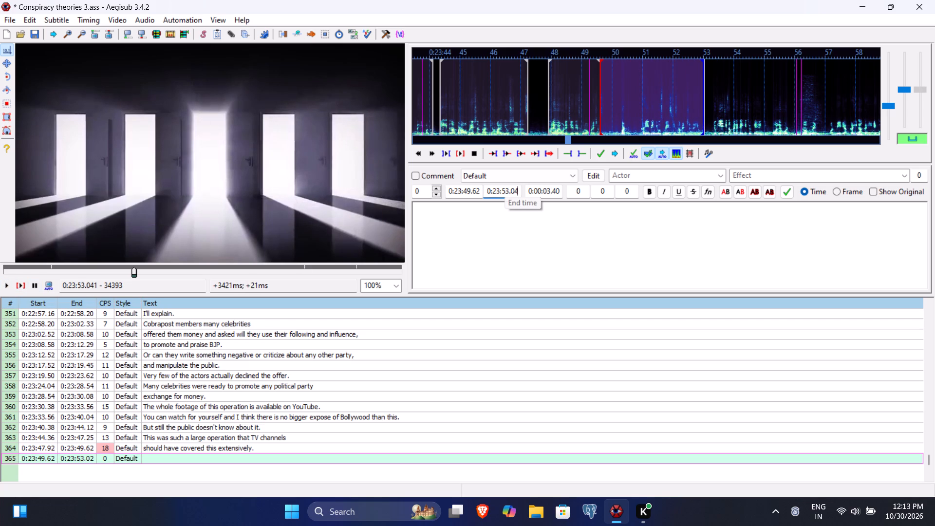
Enter "But nowhere in news was this discussed." as the text of the current subtitle line.
{"action": "left_click", "coordinate": [486, 251]}
{"action": "type", "text": "But nowhere"}
{"action": "key", "text": "space"}
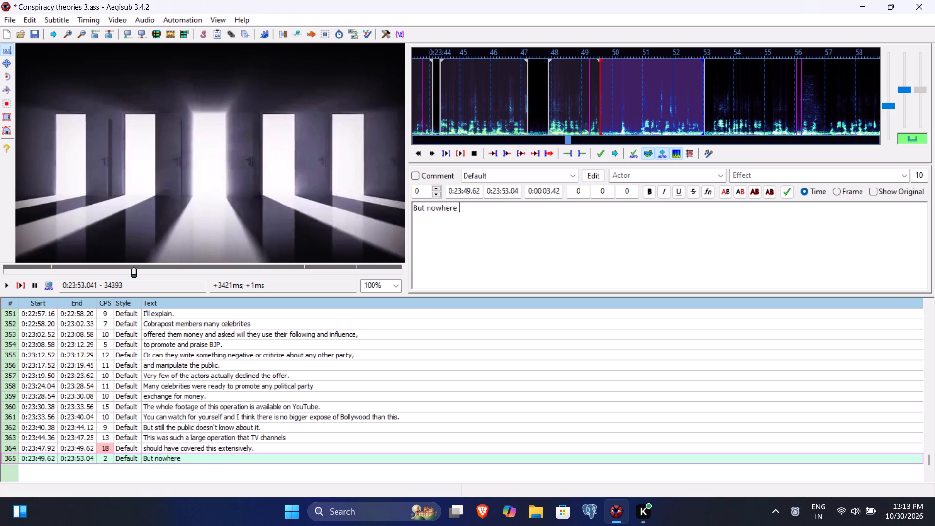
{"action": "type", "text": "in news was"}
{"action": "key", "text": "space"}
{"action": "type", "text": "this discuc"}
{"action": "key", "text": "BackSpace"}
{"action": "type", "text": "ssed."}
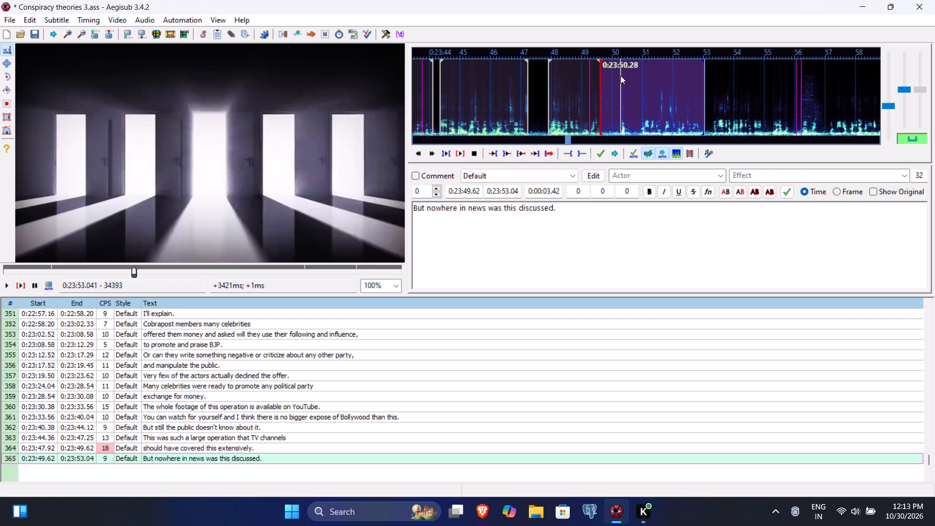
Set the line's start time to 0:23:50.28, where the speech begins in the audio, and commit the line.
{"action": "left_click", "coordinate": [463, 191]}
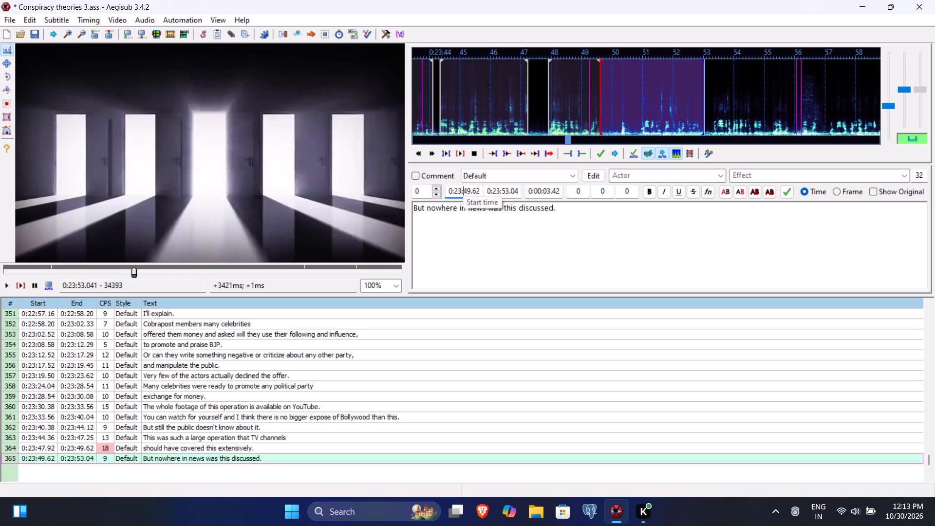
{"action": "type", "text": "5028"}
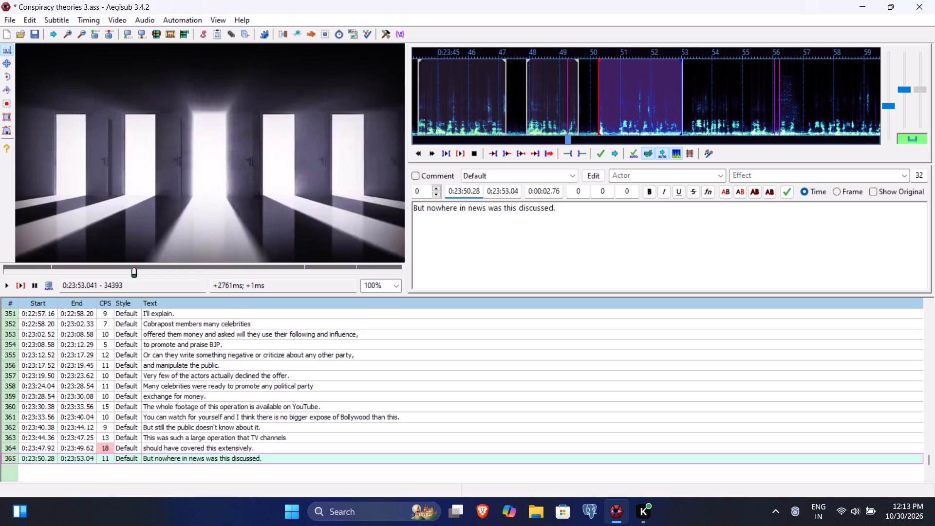
{"action": "left_click", "coordinate": [598, 262]}
{"action": "key", "text": "Return"}
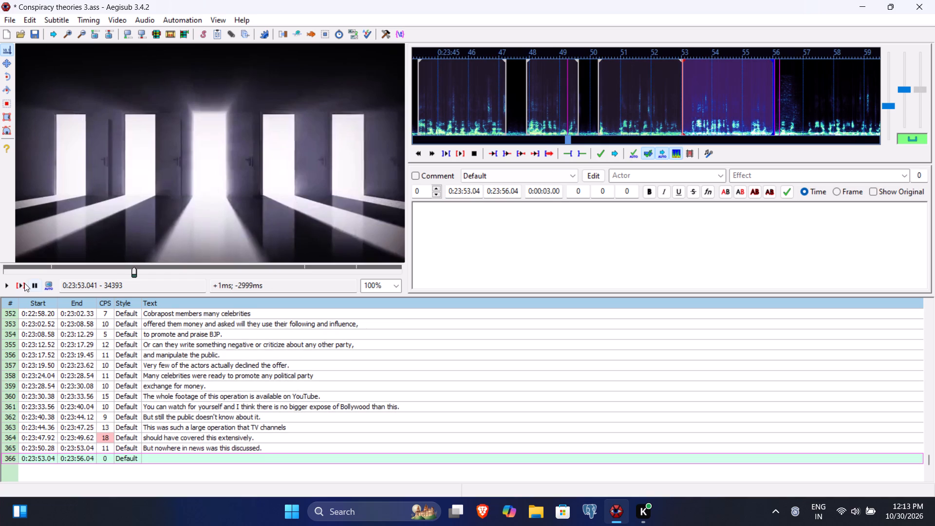
Play the video for the new subtitle line and set its end time to 0:23:55.08 and start time to 0:23:53.32.
{"action": "left_click", "coordinate": [24, 283]}
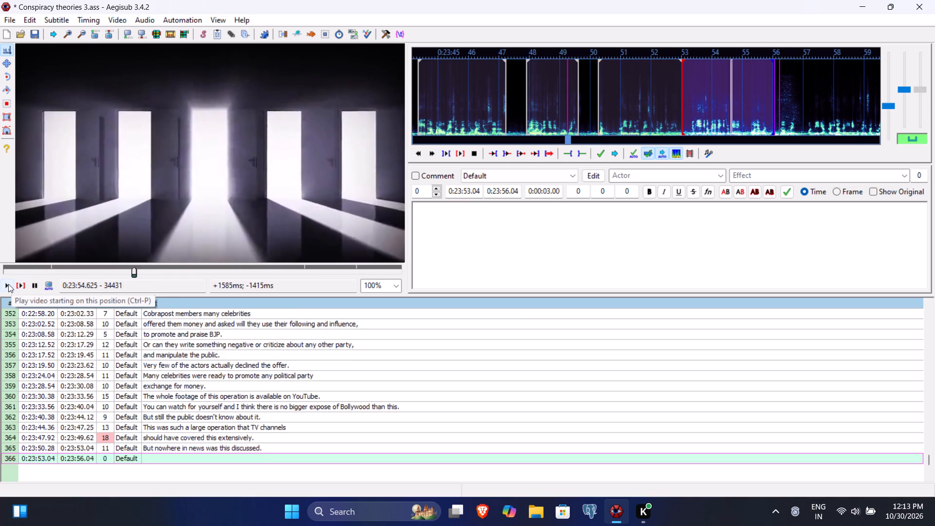
{"action": "left_click", "coordinate": [8, 284]}
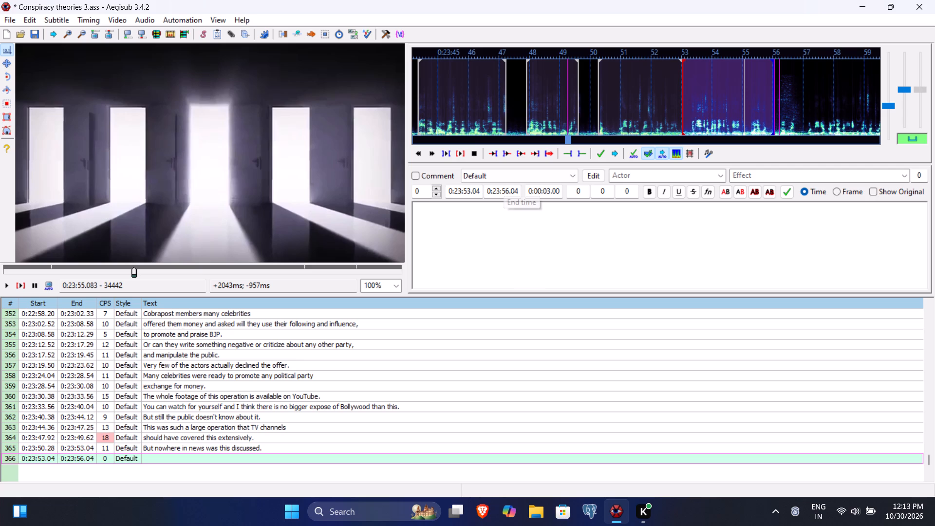
{"action": "left_click", "coordinate": [504, 191]}
{"action": "key", "text": "5"}
{"action": "type", "text": "08"}
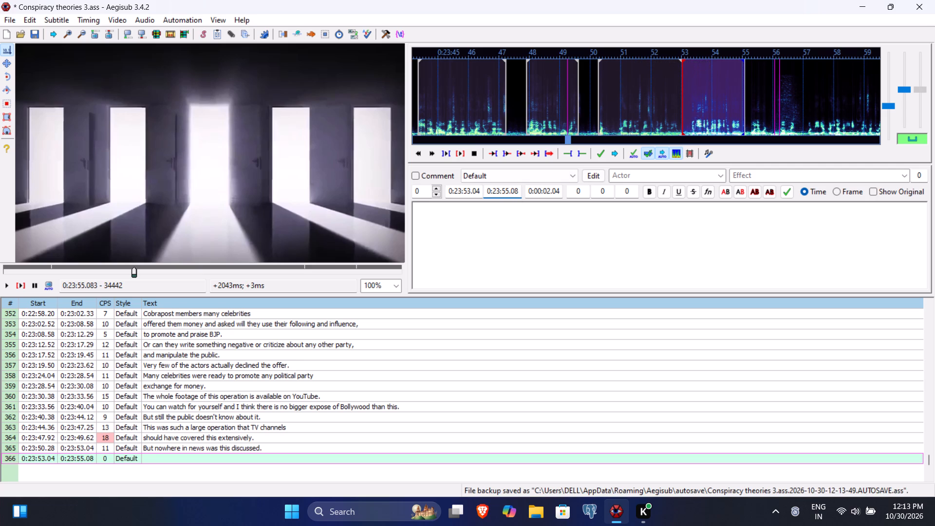
{"action": "left_click", "coordinate": [472, 189]}
{"action": "type", "text": "32"}
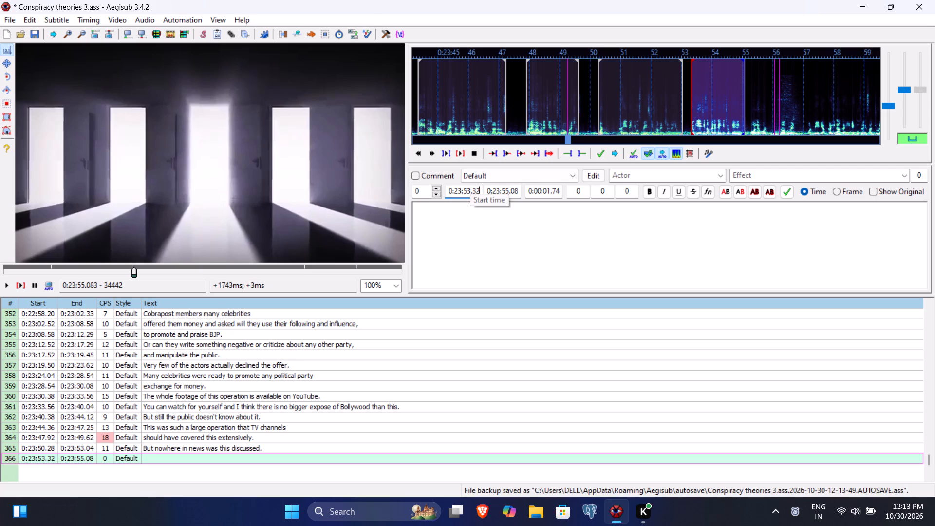
Enter "Because we've already seen that" as the subtitle text and commit the line.
{"action": "left_click", "coordinate": [453, 259]}
{"action": "type", "text": "Because we've already t"}
{"action": "key", "text": "BackSpace"}
{"action": "type", "text": "seen that"}
{"action": "key", "text": "Return"}
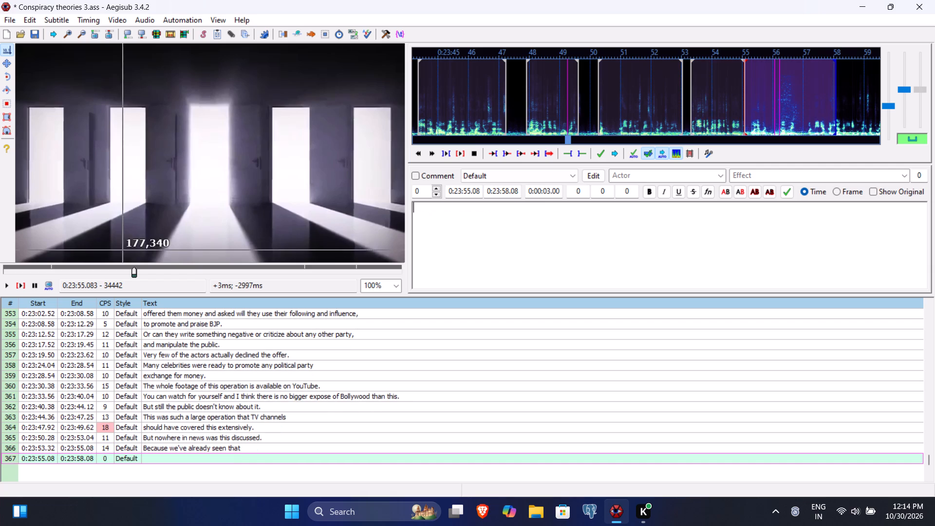
Play the video for the new subtitle line and set its end time to 0:23:59.87 and start time to 0:23:55.28.
{"action": "left_click", "coordinate": [20, 284]}
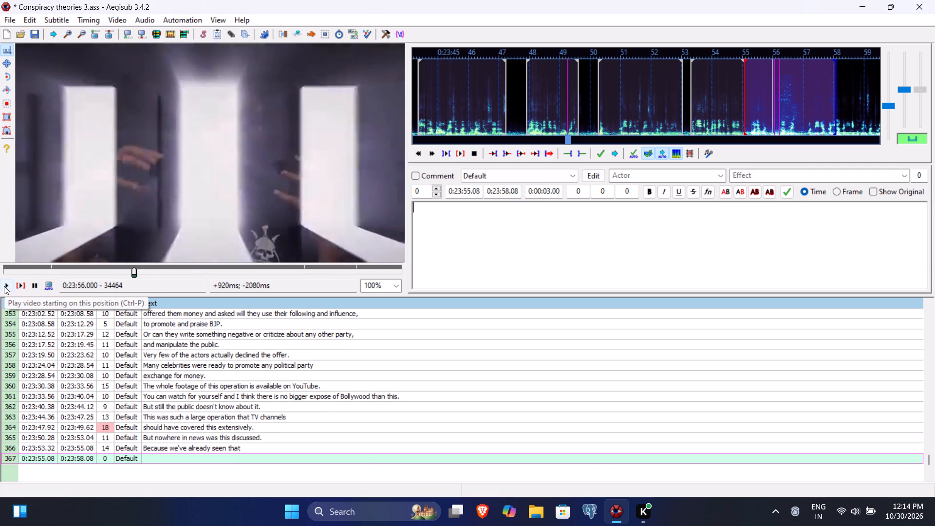
{"action": "left_click", "coordinate": [4, 286]}
{"action": "left_click", "coordinate": [4, 286]}
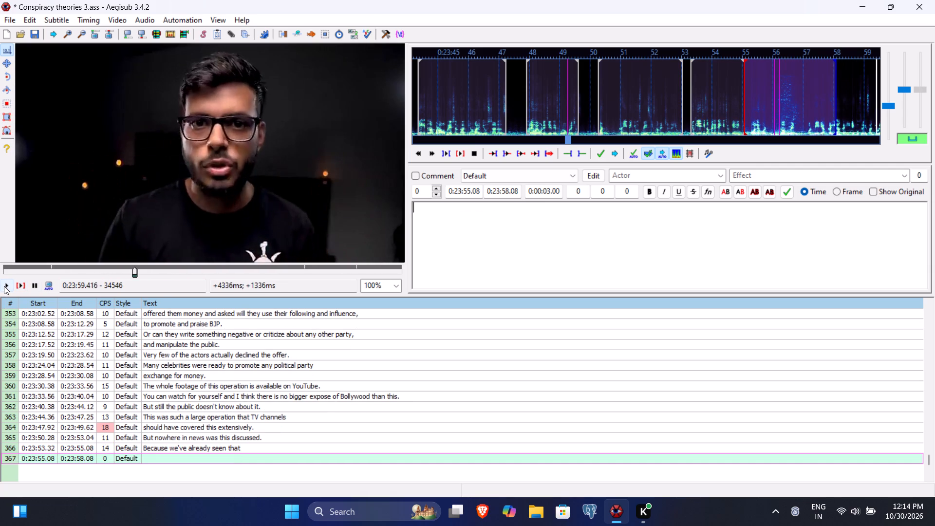
{"action": "left_click", "coordinate": [4, 286]}
{"action": "left_click", "coordinate": [503, 192]}
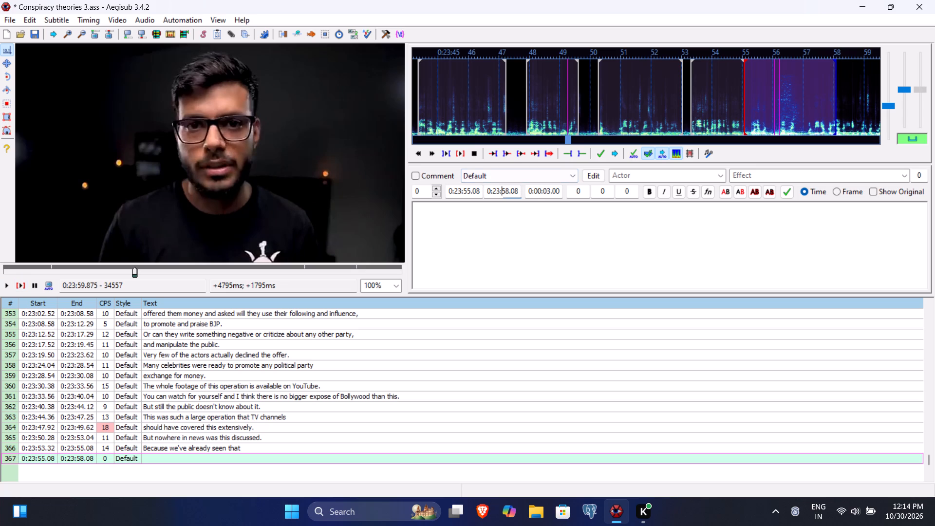
{"action": "type", "text": "59"}
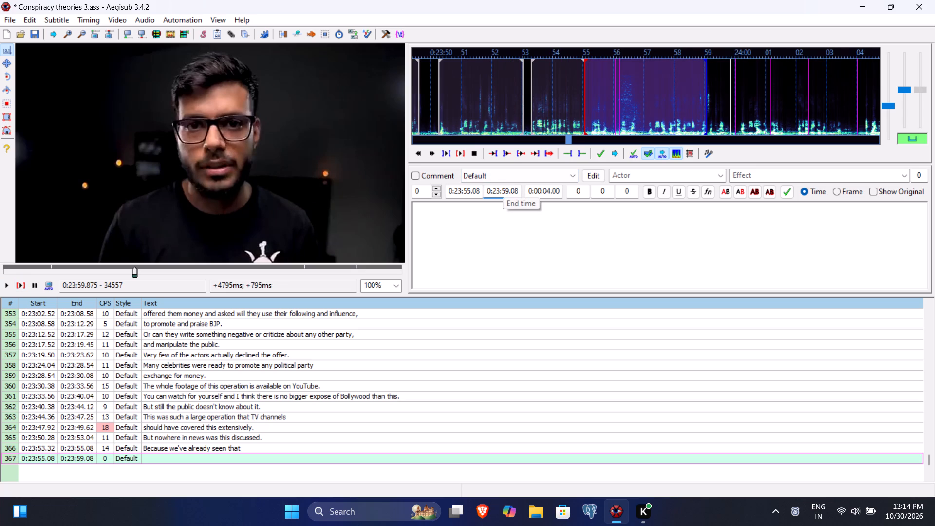
{"action": "type", "text": "87"}
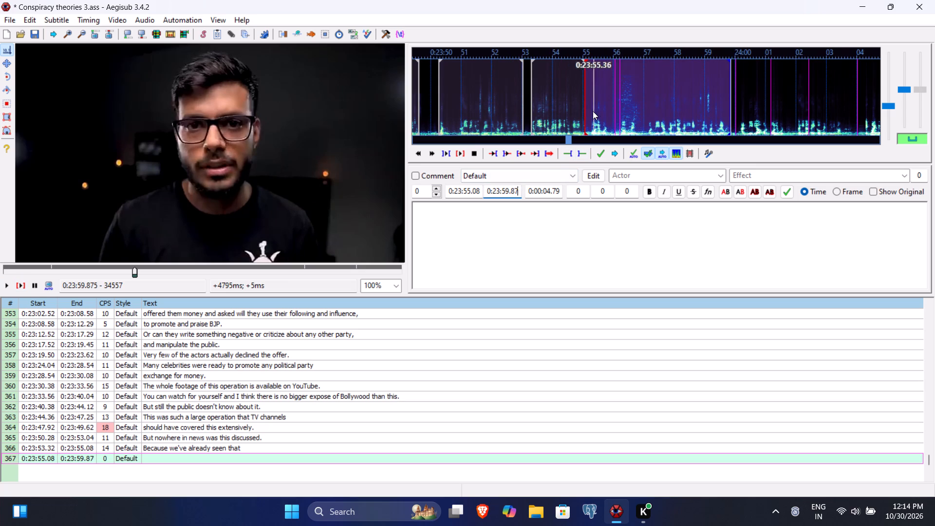
{"action": "left_click", "coordinate": [473, 192]}
{"action": "key", "text": "2"}
Enter "Bollywoord, government and media are connected to each other." as the subtitle text and commit the line.
{"action": "left_click", "coordinate": [459, 235]}
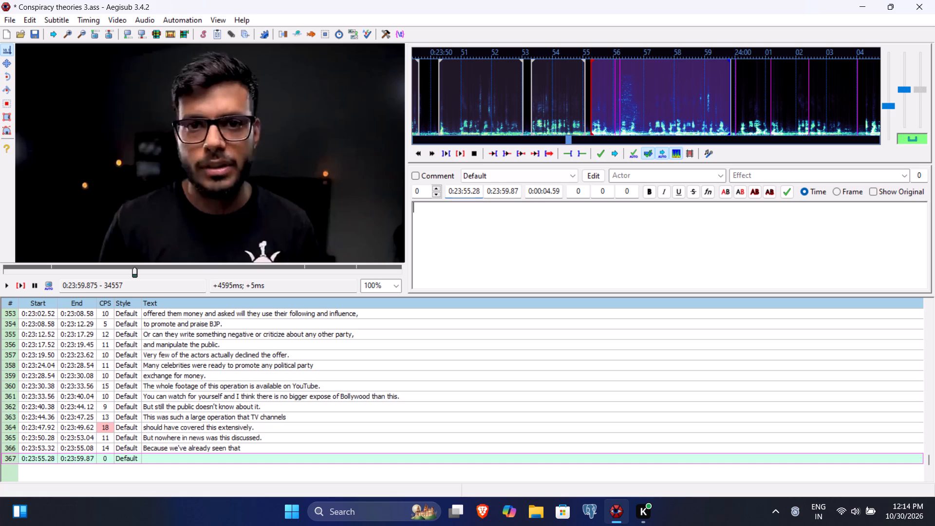
{"action": "type", "text": "Bollywoord, governme"}
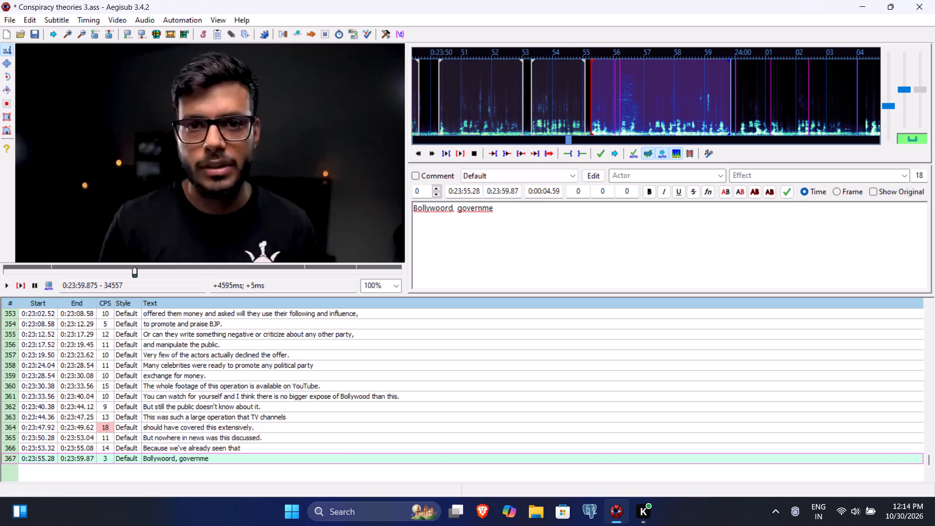
{"action": "type", "text": "nt and medi"}
{"action": "key", "text": "space"}
{"action": "key", "text": "BackSpace"}
{"action": "type", "text": "a are connected to each other"}
{"action": "key", "text": "period"}
{"action": "key", "text": "Return"}
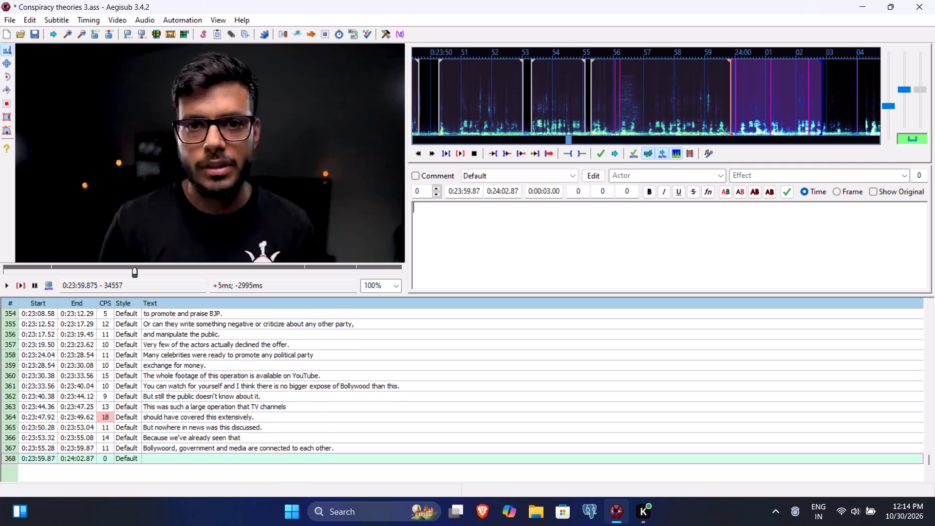
Play the video for the new subtitle line and past its end, and set its end time to 0:24:03.79.
{"action": "left_click", "coordinate": [23, 289]}
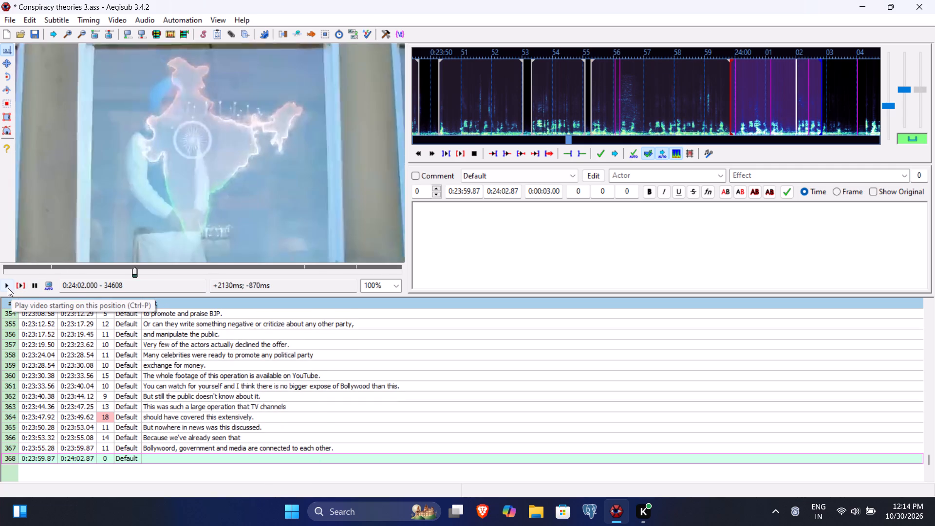
{"action": "left_click", "coordinate": [8, 288]}
{"action": "left_click", "coordinate": [8, 288]}
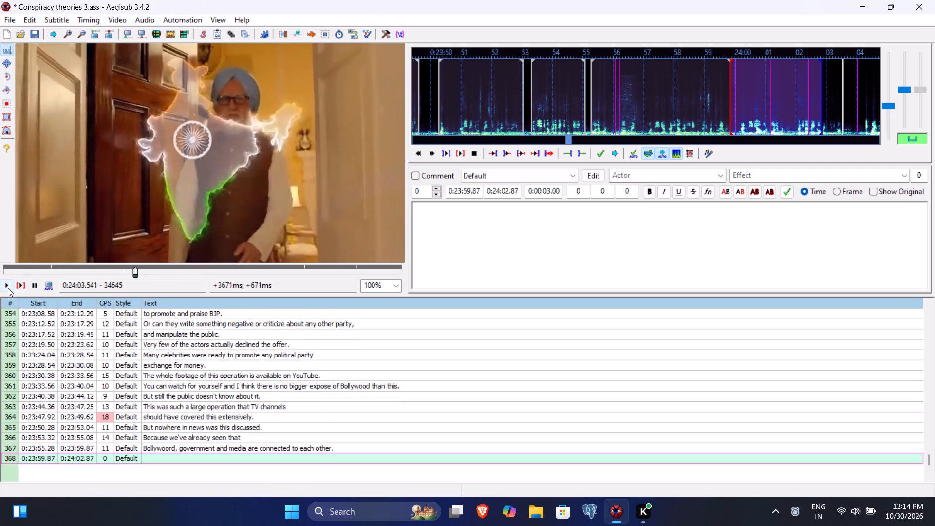
{"action": "left_click", "coordinate": [508, 193]}
{"action": "key", "text": "BackSpace"}
{"action": "type", "text": "379"}
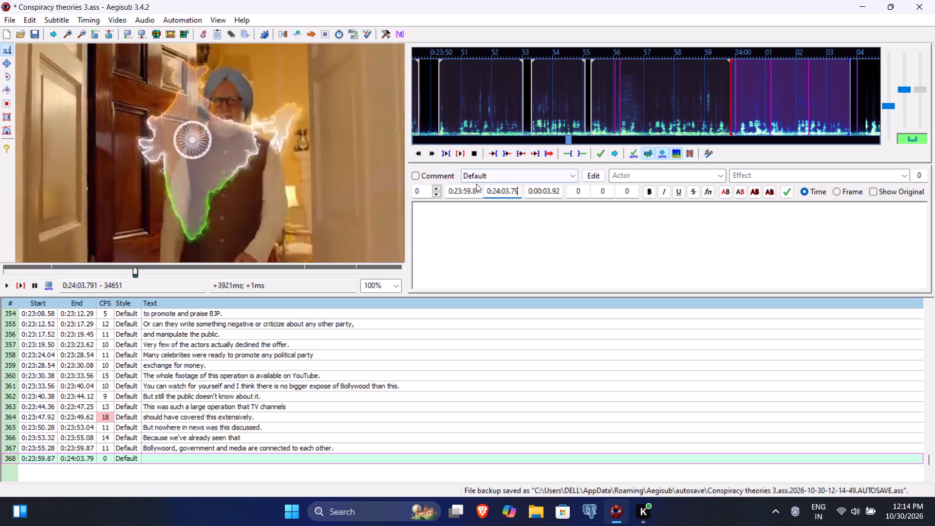
Set the new subtitle line's start time to 0:24:00.20.
{"action": "left_click", "coordinate": [458, 191]}
{"action": "type", "text": "40020"}
Enter "And media and Bollywood are working for the government." as the subtitle text and commit the line.
{"action": "left_click", "coordinate": [458, 232]}
{"action": "type", "text": "And media na"}
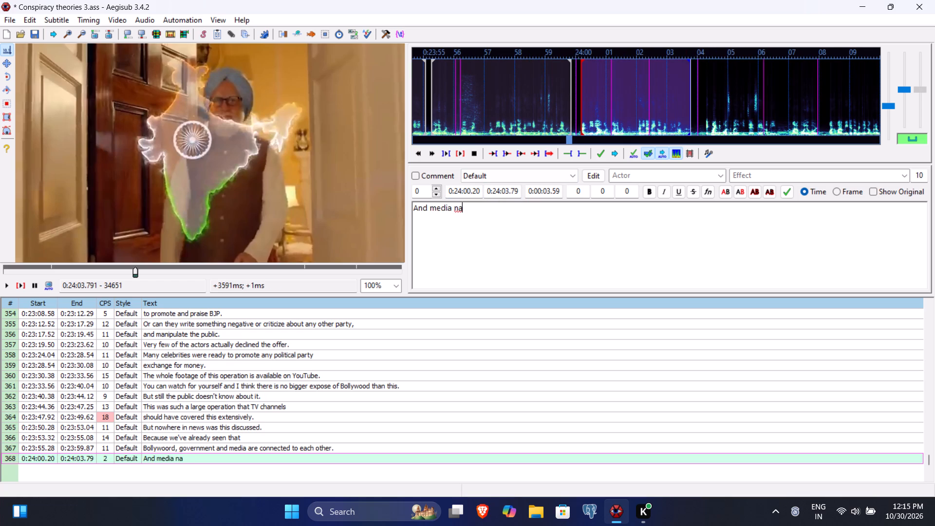
{"action": "key", "text": "BackSpace"}
{"action": "key", "text": "BackSpace"}
{"action": "type", "text": "and bollywoord"}
{"action": "key", "text": "BackSpace"}
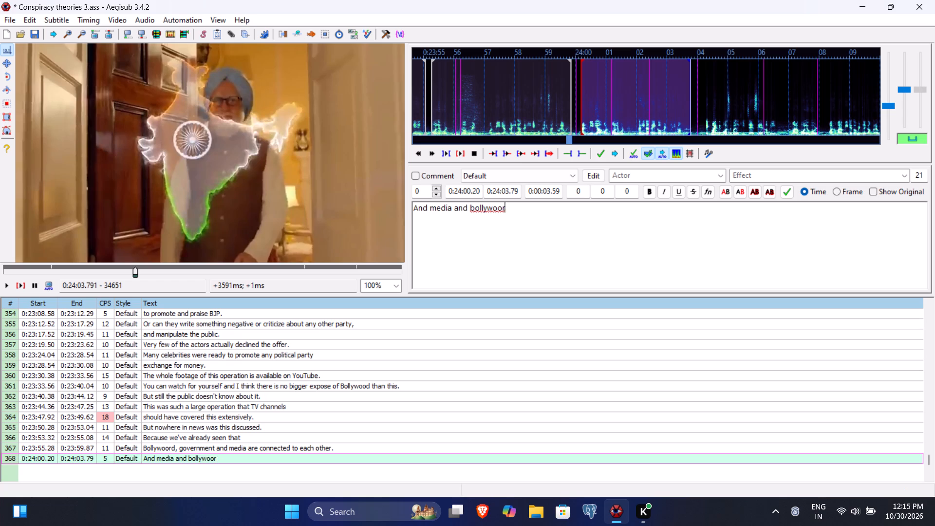
{"action": "key", "text": "BackSpace"}
{"action": "type", "text": "d are"}
{"action": "key", "text": "space"}
{"action": "type", "text": "working for the goven"}
{"action": "key", "text": "BackSpace"}
{"action": "type", "text": "rnment."}
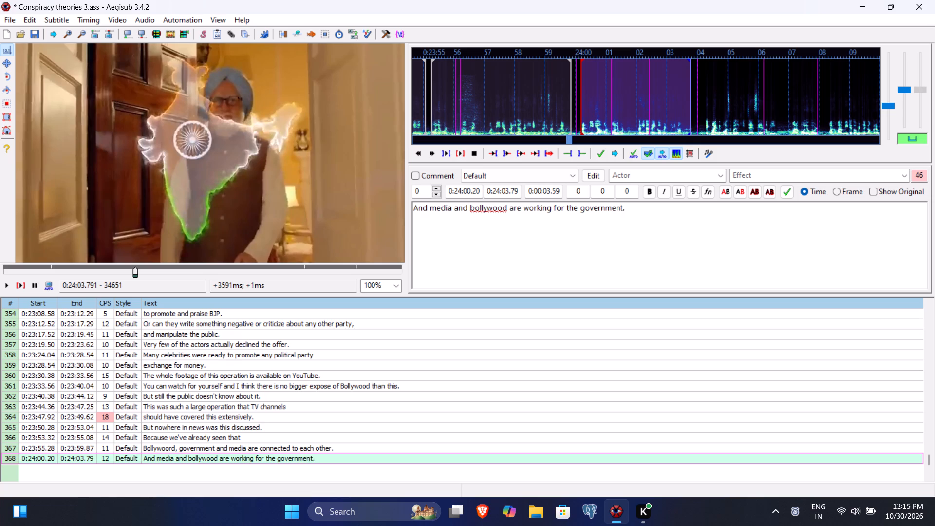
{"action": "left_click", "coordinate": [472, 211]}
{"action": "key", "text": "BackSpace"}
{"action": "key", "text": "shift+b"}
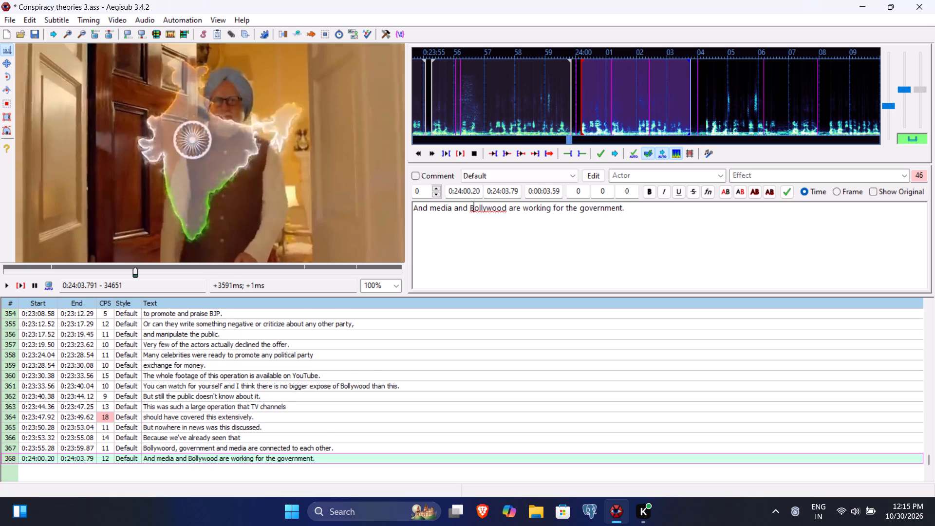
{"action": "key", "text": "Return"}
Play the video for the new subtitle line and set its start time to 0:24:04.22.
{"action": "left_click", "coordinate": [21, 283]}
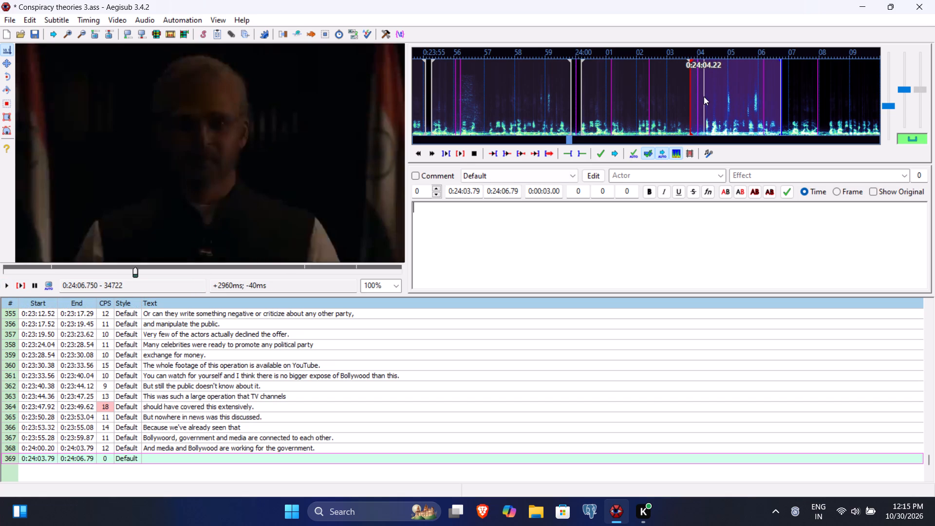
{"action": "left_click", "coordinate": [467, 188]}
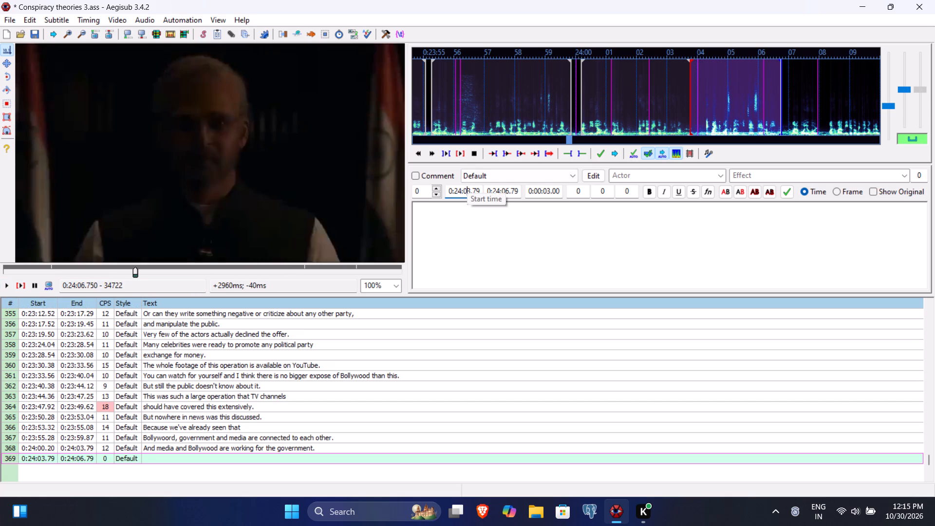
{"action": "type", "text": "422"}
Enter "It might be possible as" as the subtitle text and commit the line.
{"action": "left_click", "coordinate": [485, 255]}
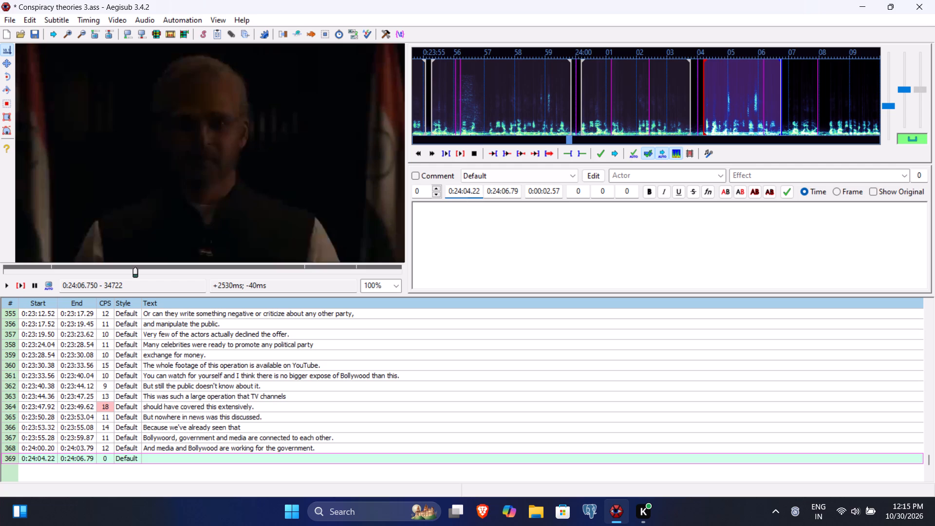
{"action": "type", "text": "It mi"}
{"action": "key", "text": "h"}
{"action": "key", "text": "BackSpace"}
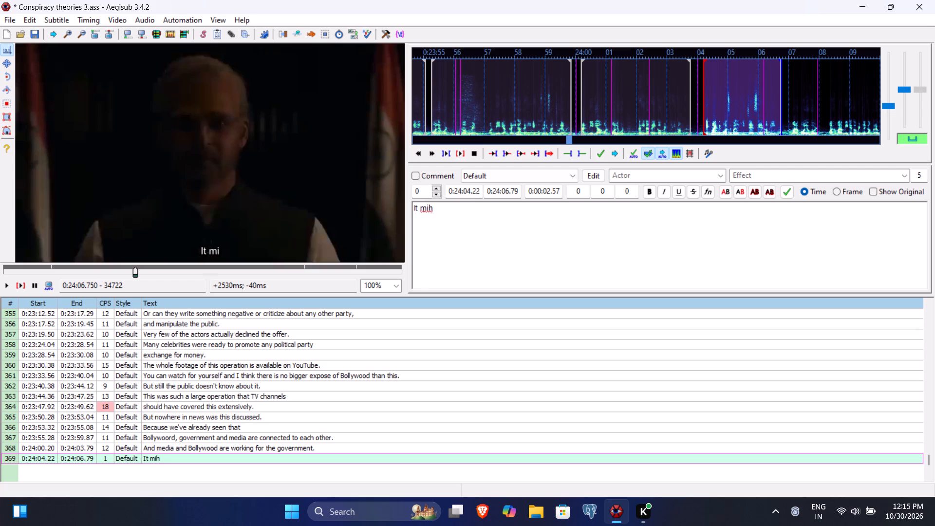
{"action": "type", "text": "ght be possible as"}
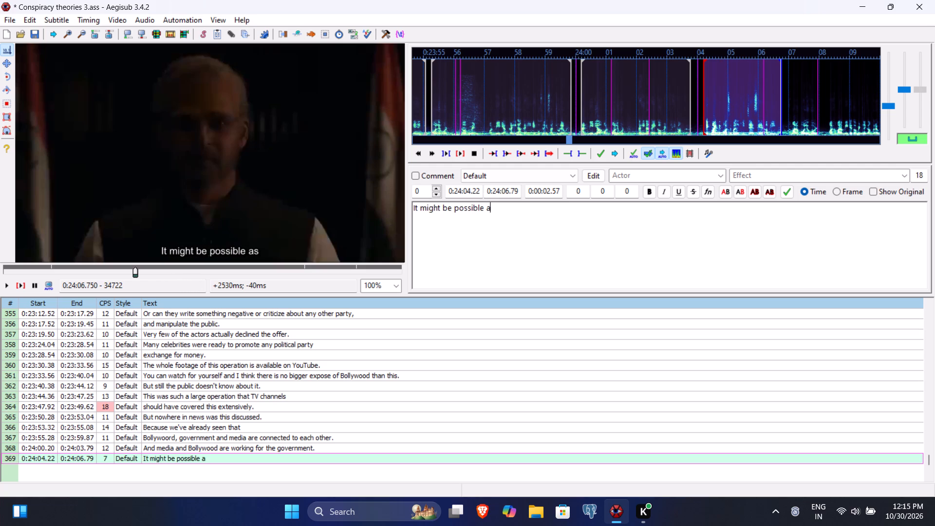
{"action": "key", "text": "Return"}
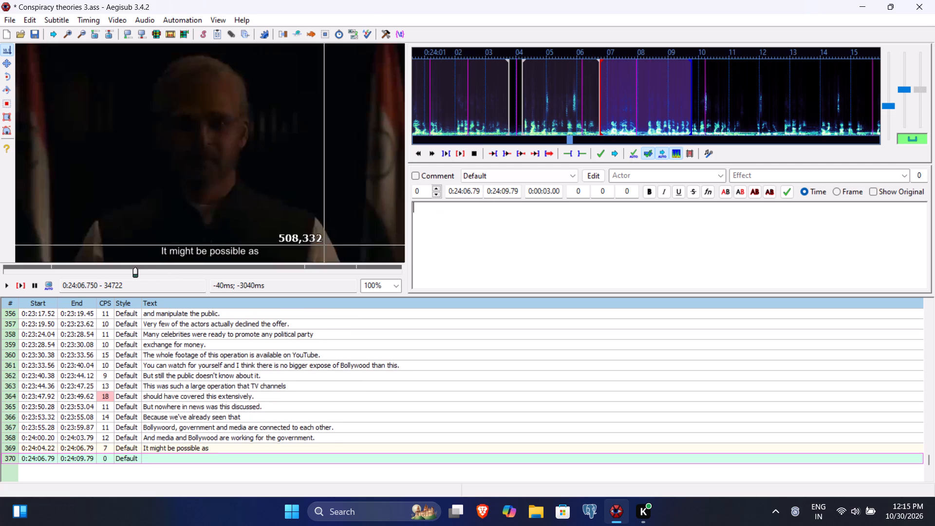
Play the video for the new subtitle line and past its end, and set its end time to 0:24:11.24 and start time to 0:24:07.12.
{"action": "left_click", "coordinate": [22, 280]}
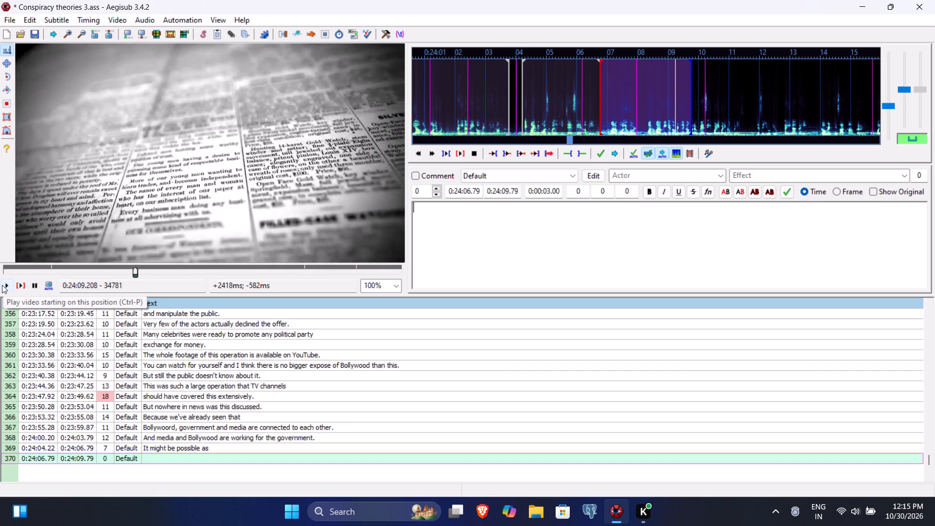
{"action": "left_click", "coordinate": [2, 285]}
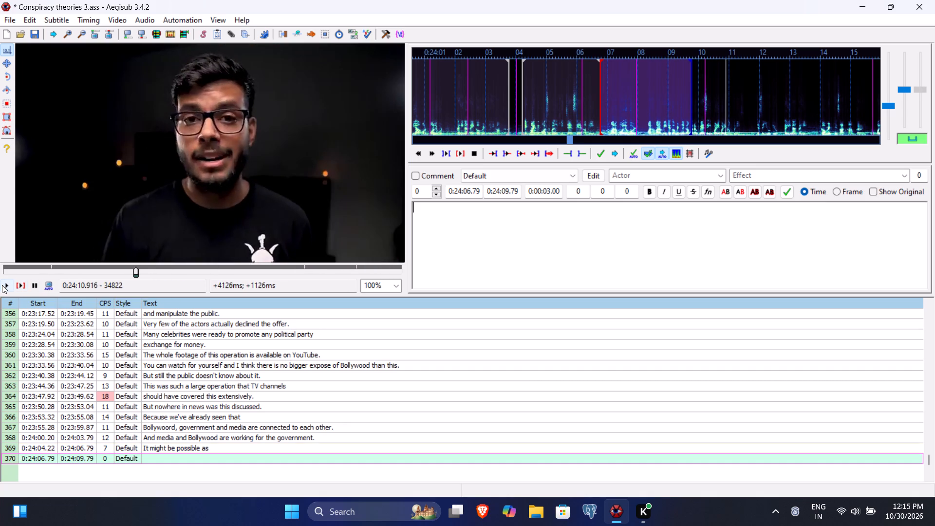
{"action": "left_click", "coordinate": [2, 285]}
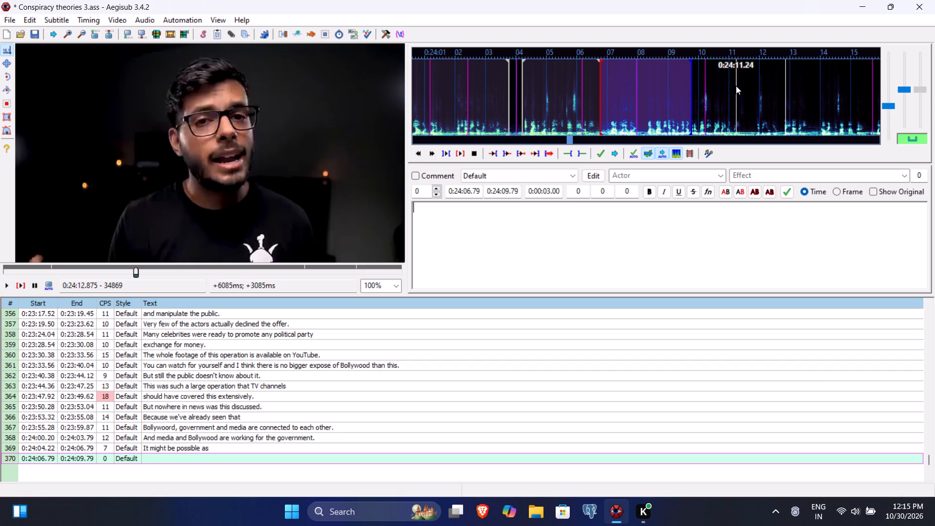
{"action": "left_click", "coordinate": [505, 191]}
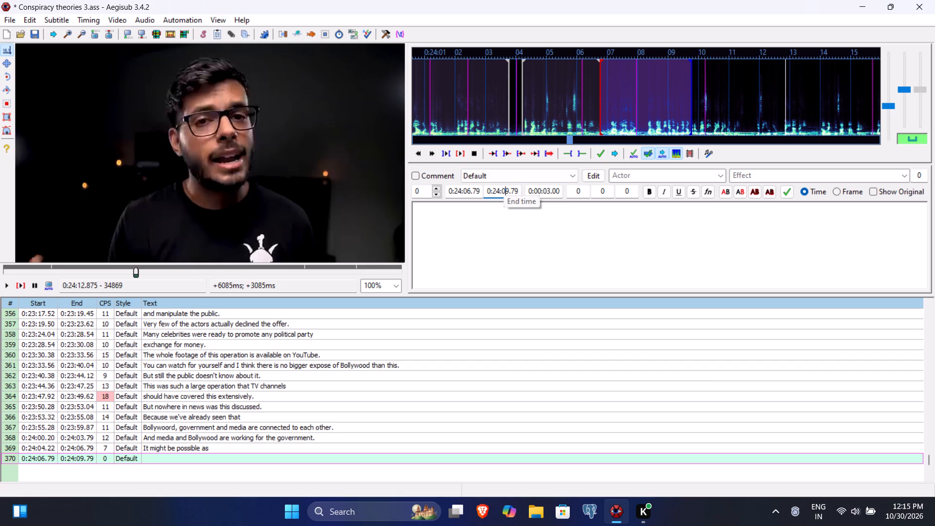
{"action": "key", "text": "BackSpace"}
{"action": "type", "text": "1124"}
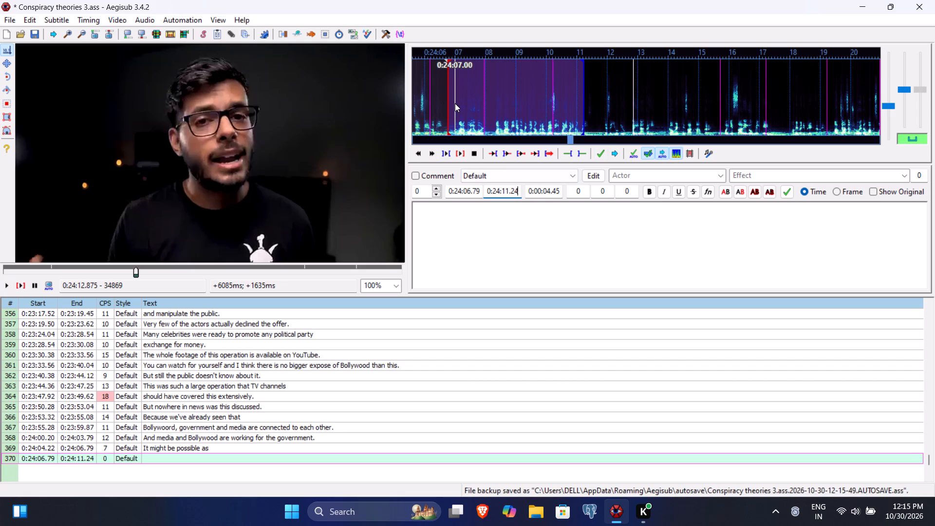
{"action": "left_click", "coordinate": [467, 195]}
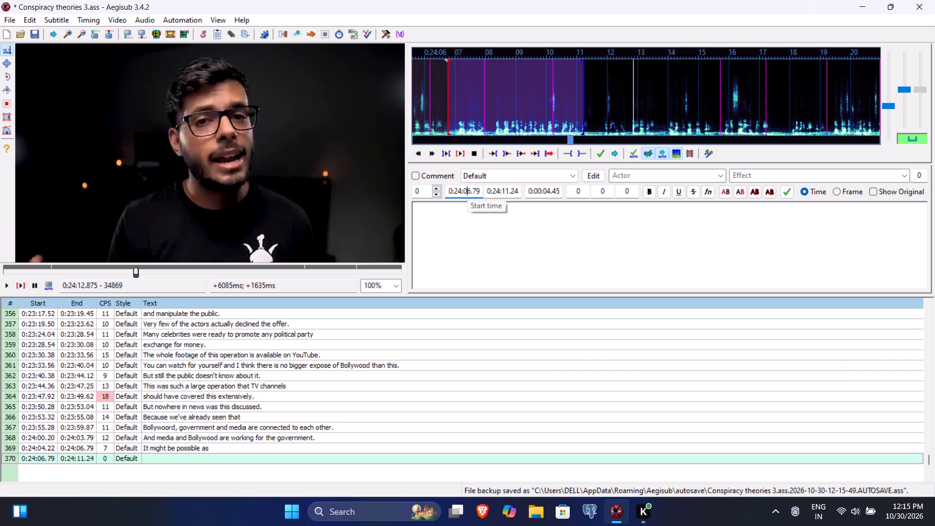
{"action": "key", "text": "7"}
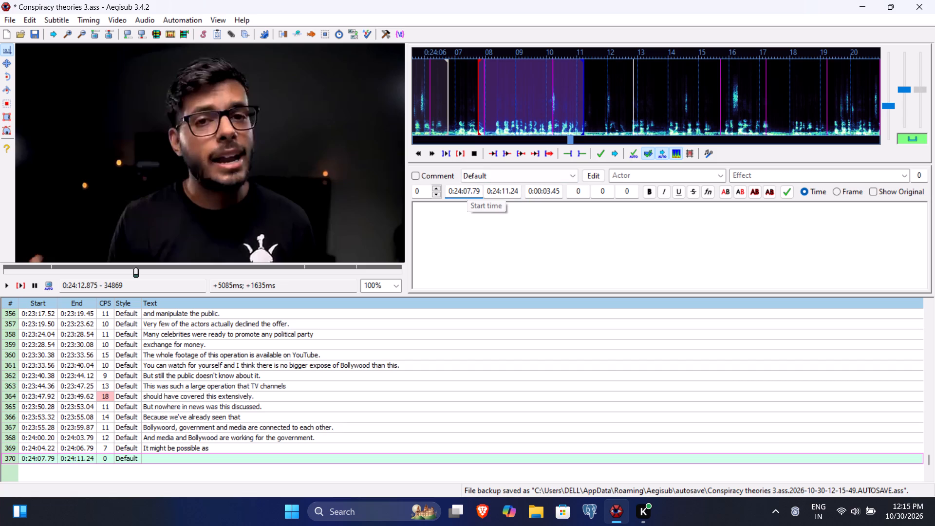
{"action": "type", "text": "15"}
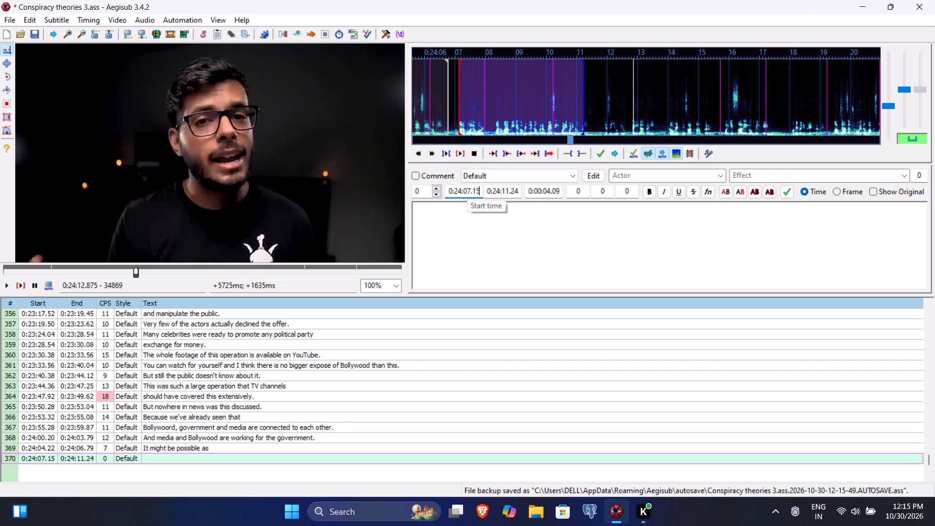
{"action": "key", "text": "BackSpace"}
{"action": "key", "text": "2"}
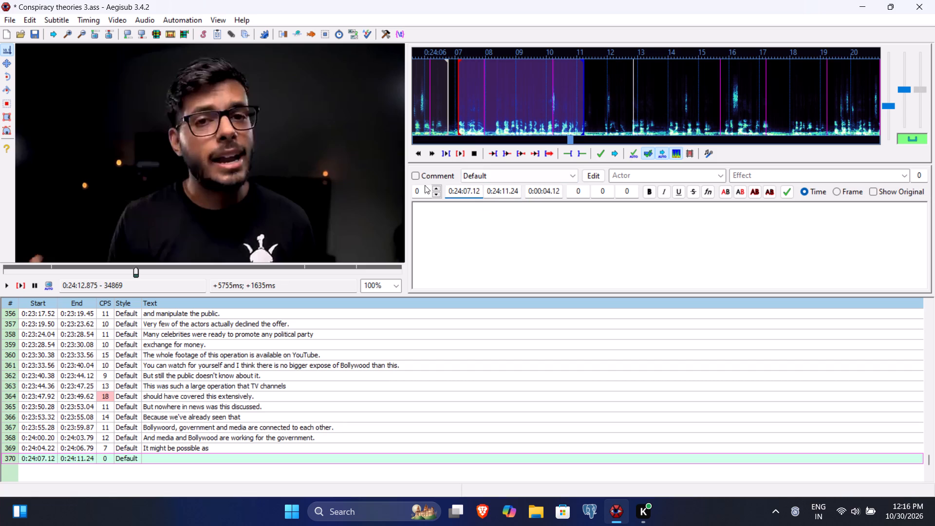
Replay the line, enter "Bollywood and media is working for the government, similarly huge companies" as its subtitle text, and commit it.
{"action": "left_click", "coordinate": [20, 282]}
{"action": "left_click", "coordinate": [459, 252]}
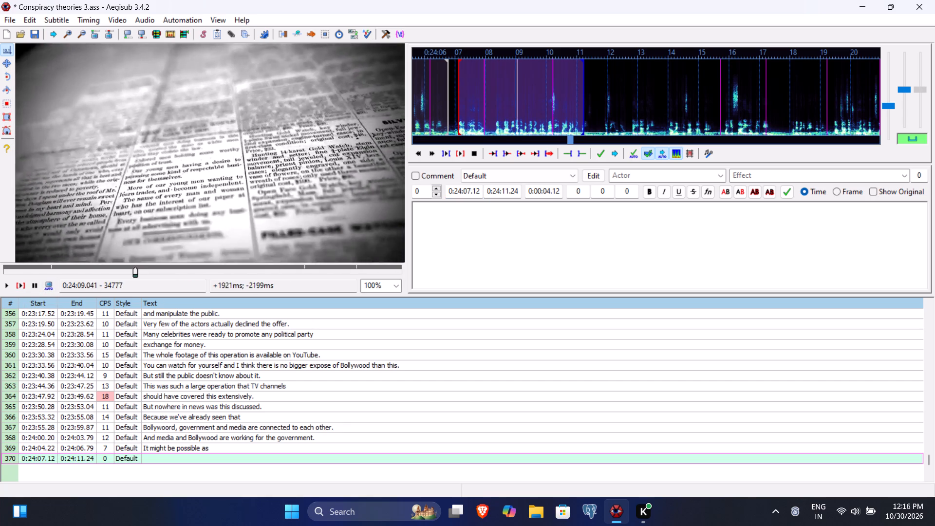
{"action": "type", "text": "Booly"}
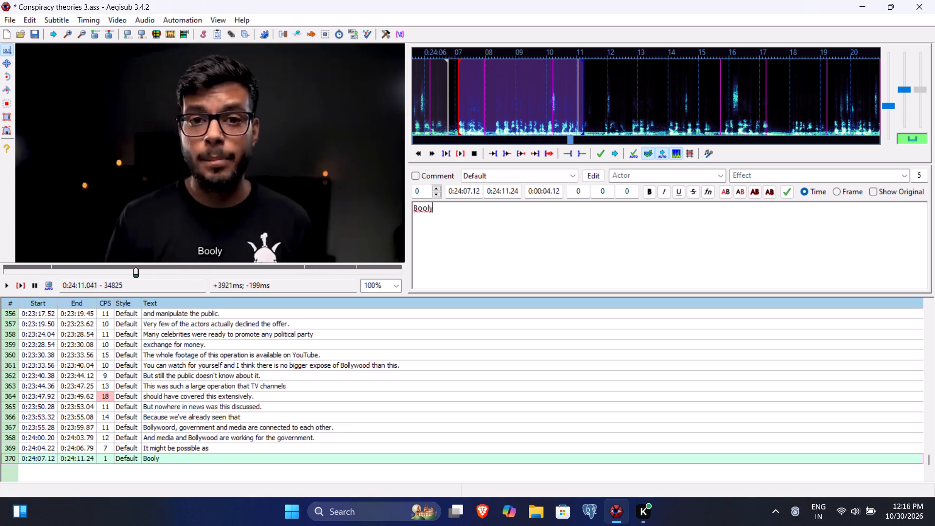
{"action": "key", "text": "BackSpace"}
{"action": "key", "text": "BackSpace"}
{"action": "key", "text": "BackSpace"}
{"action": "type", "text": "llywoor"}
{"action": "key", "text": "BackSpace"}
{"action": "type", "text": "d and media is working for the"}
{"action": "key", "text": "space"}
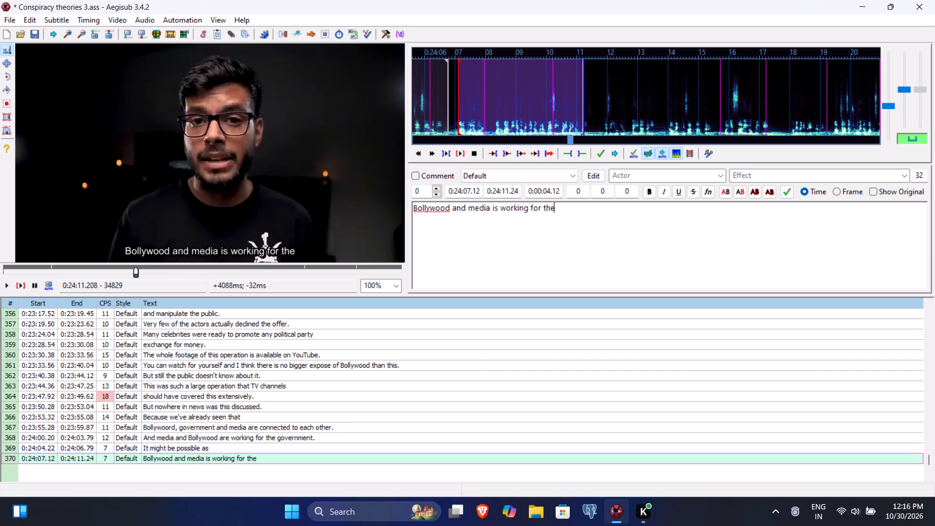
{"action": "type", "text": "government,"}
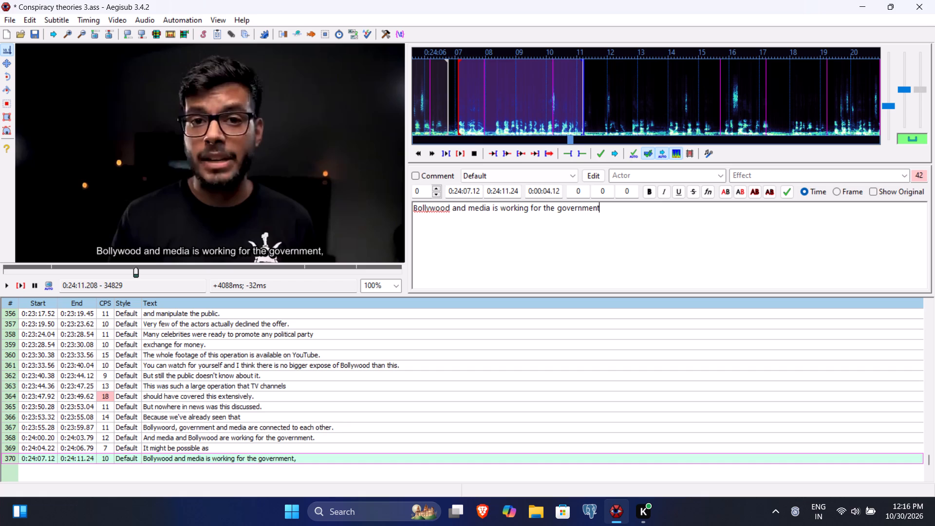
{"action": "left_click", "coordinate": [26, 283]}
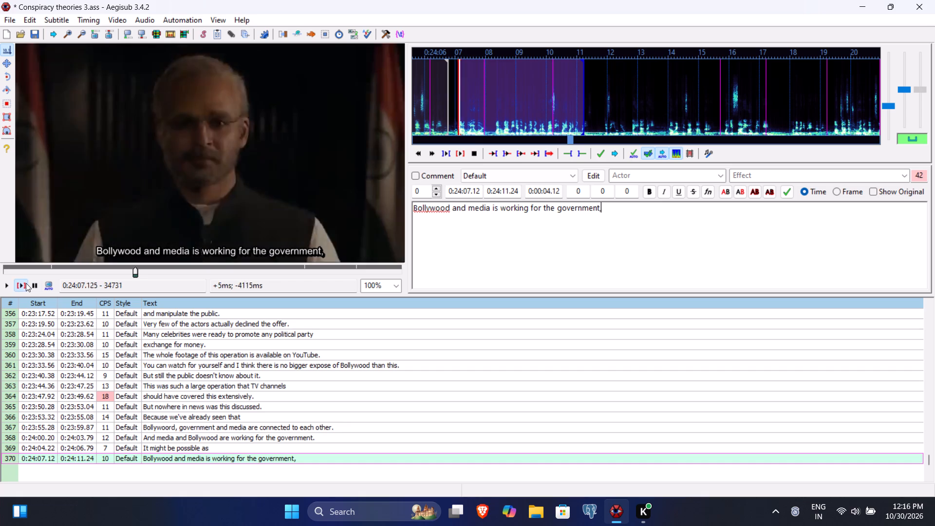
{"action": "key", "text": "space"}
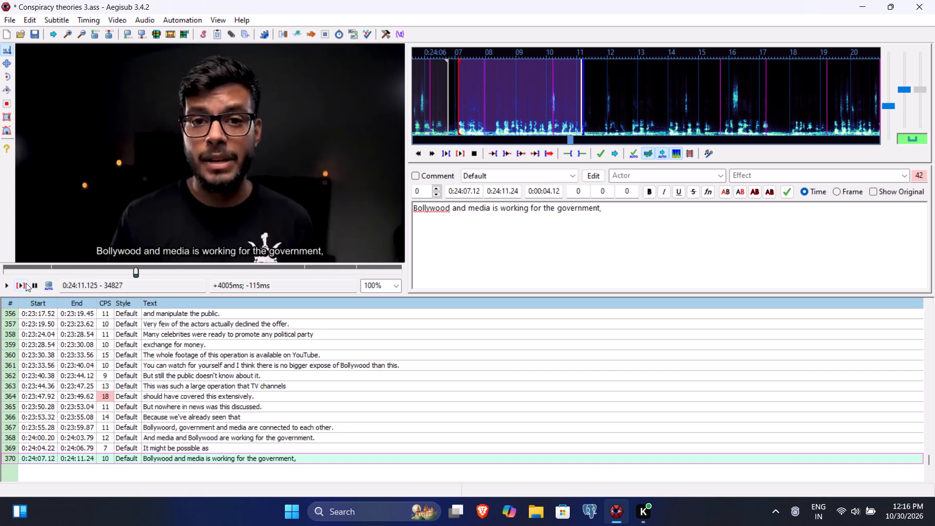
{"action": "type", "text": "similarly"}
{"action": "key", "text": "space"}
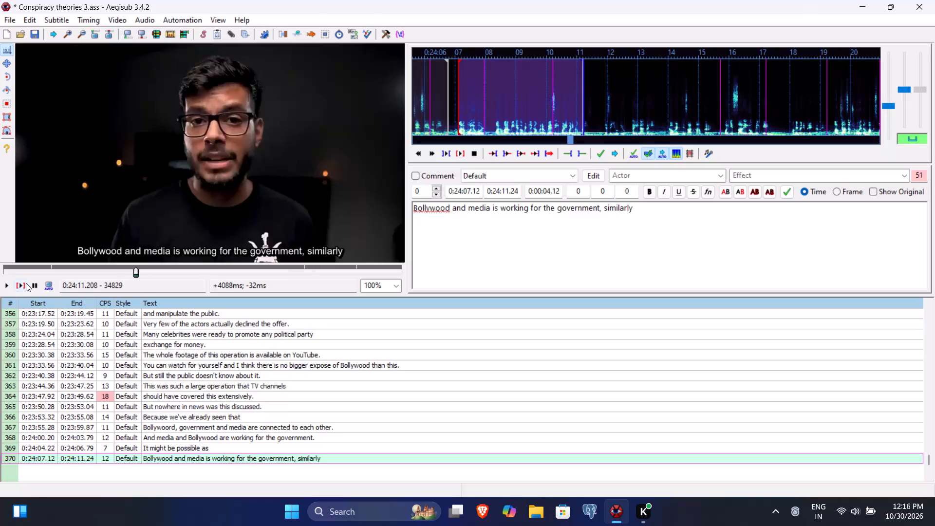
{"action": "type", "text": "huge companies"}
{"action": "key", "text": "Return"}
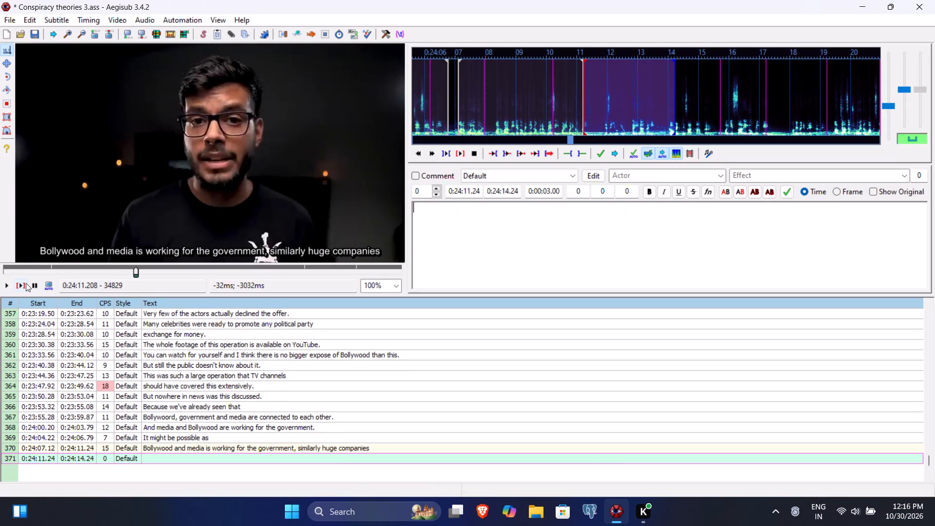
Play the video for the new subtitle line and set its end time to 0:24:13.66 and start time to 0:24:11.94.
{"action": "left_click", "coordinate": [26, 283]}
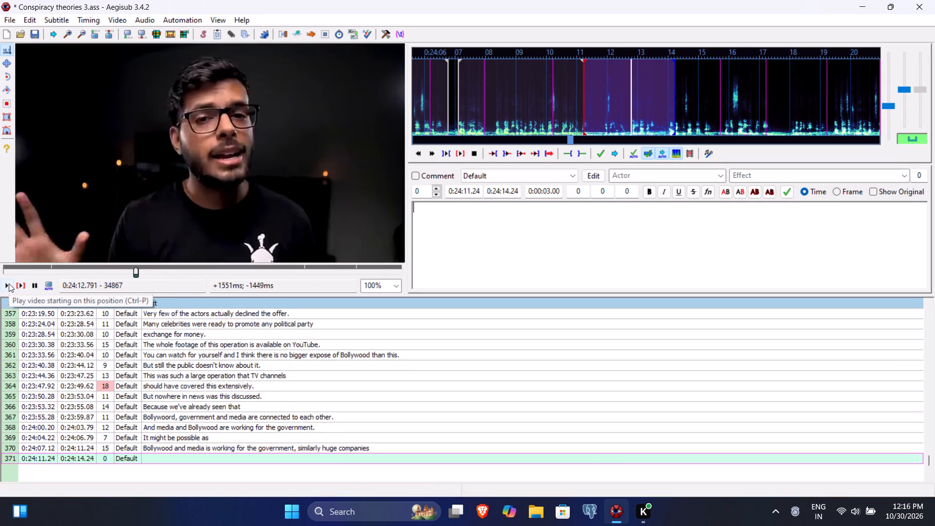
{"action": "left_click", "coordinate": [9, 283]}
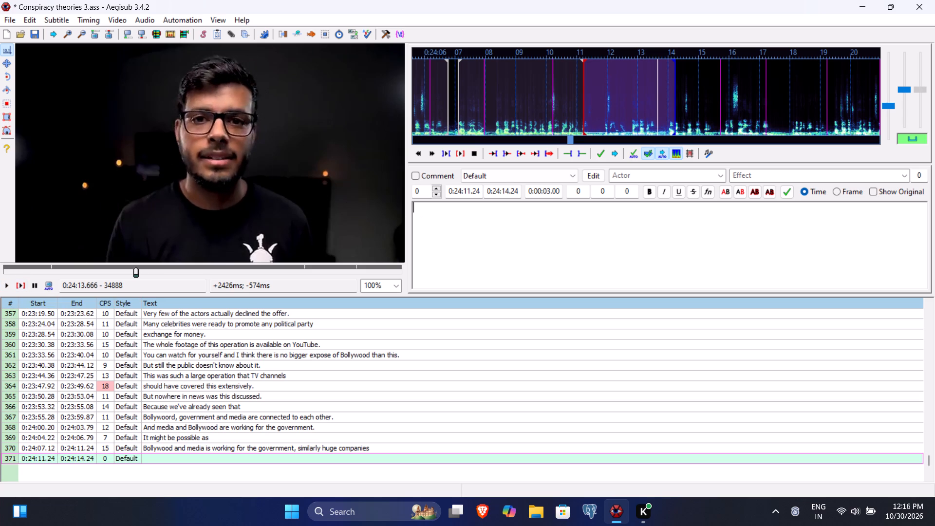
{"action": "left_click", "coordinate": [505, 189]}
{"action": "type", "text": "366"}
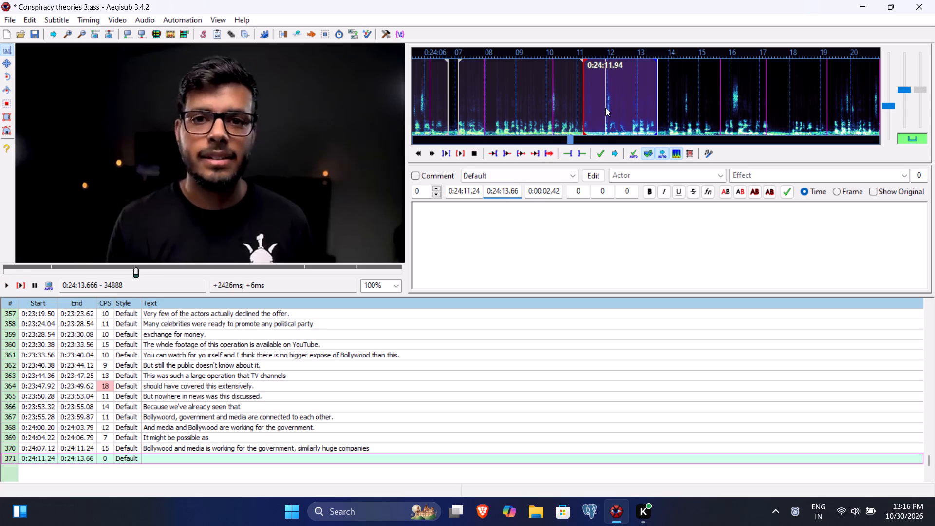
{"action": "left_click", "coordinate": [470, 193]}
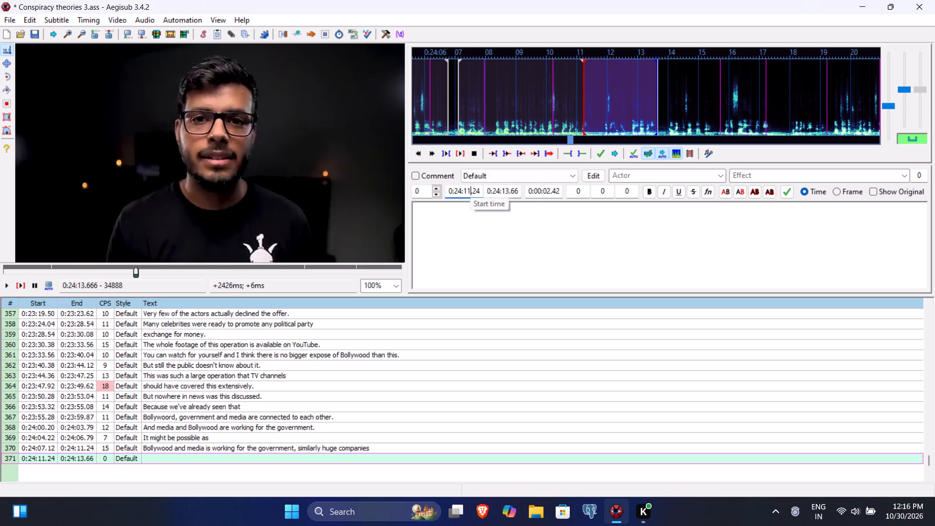
{"action": "key", "text": "9"}
Enter "YouTube somewhere" as the subtitle text and commit the line.
{"action": "left_click", "coordinate": [472, 232]}
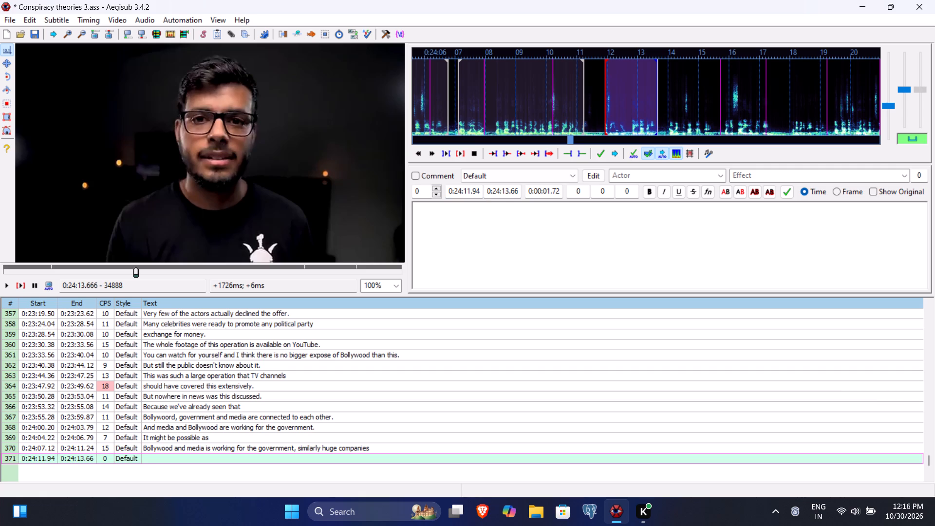
{"action": "type", "text": "YouTube"}
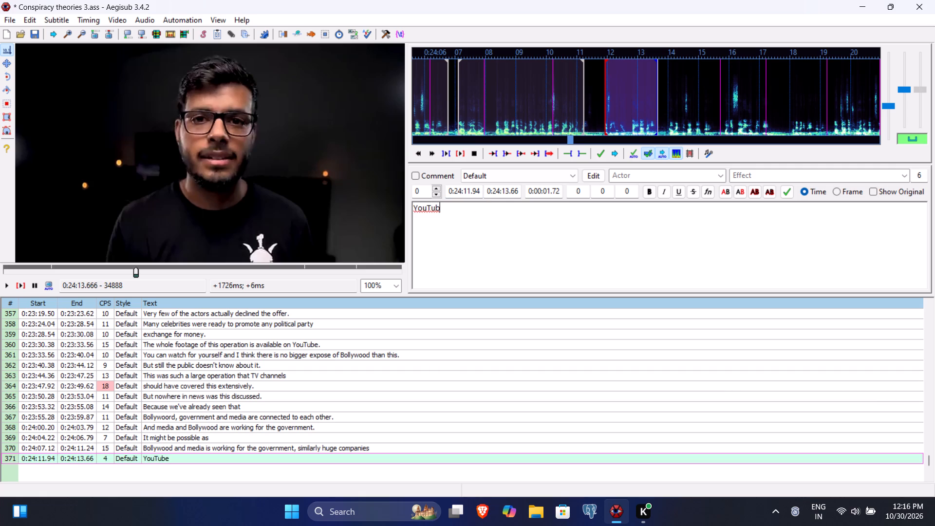
{"action": "key", "text": "space"}
{"action": "type", "text": "s"}
{"action": "type", "text": "omewhere"}
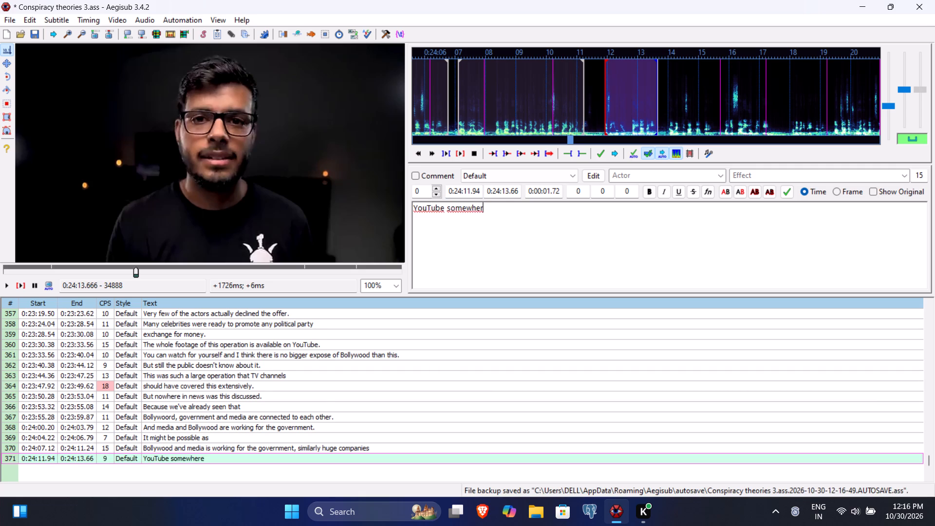
{"action": "key", "text": "Return"}
Play the video for the new subtitle line and set its end time to 0:24:15.54 and start time to 0:24:13.98.
{"action": "left_click", "coordinate": [18, 284]}
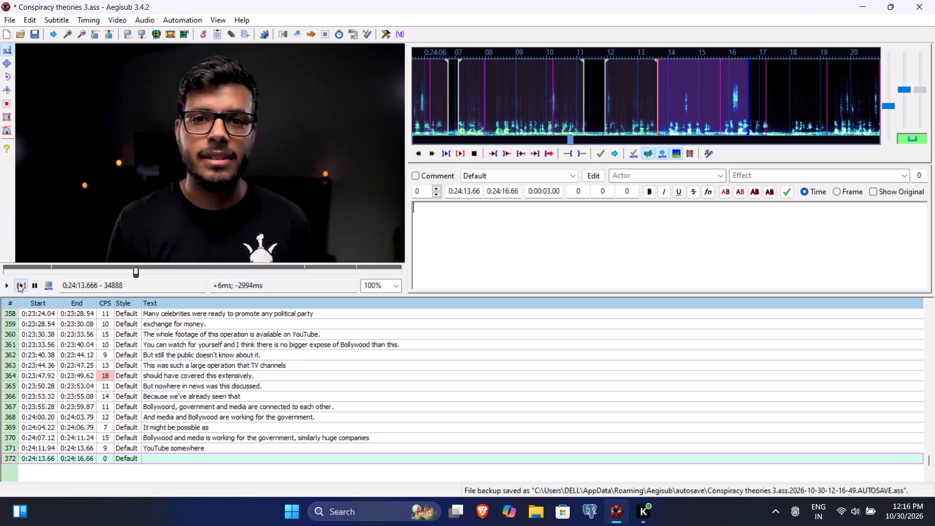
{"action": "left_click", "coordinate": [6, 286]}
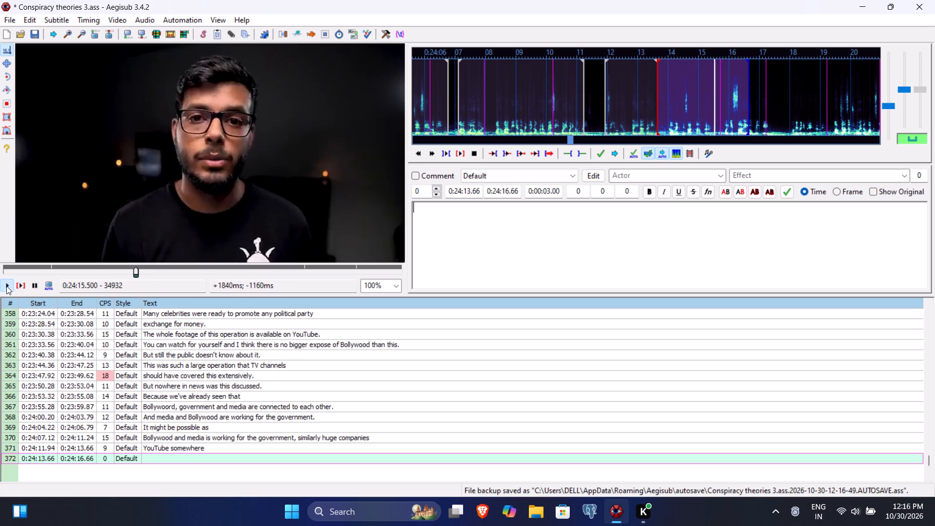
{"action": "left_click", "coordinate": [506, 191]}
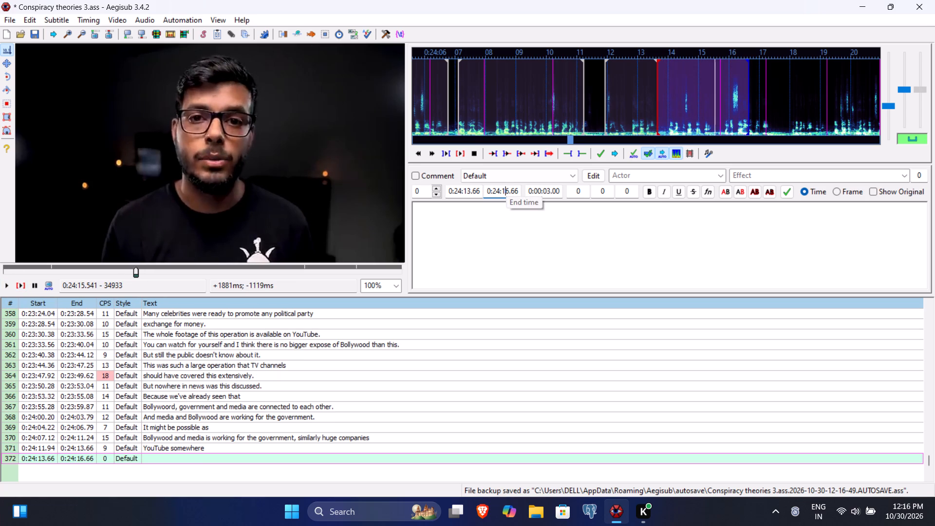
{"action": "type", "text": "554"}
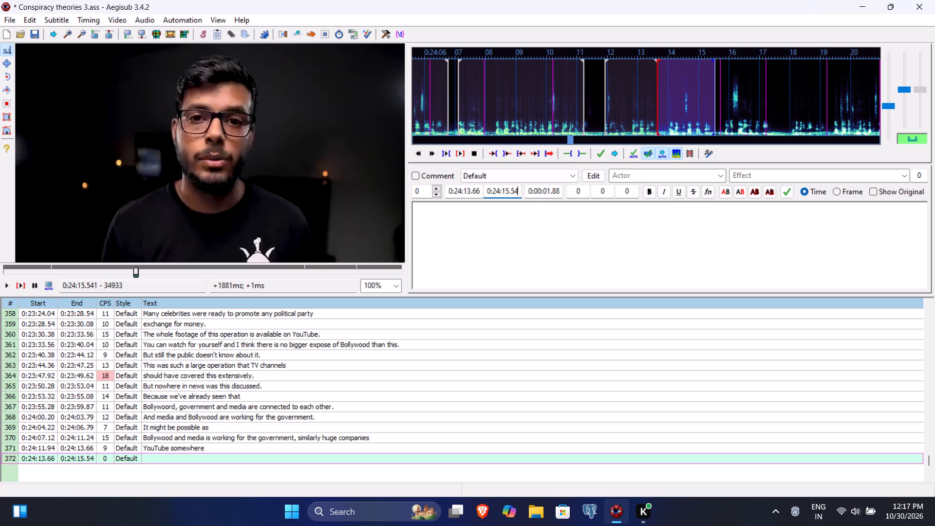
{"action": "left_click", "coordinate": [473, 192]}
{"action": "type", "text": "98"}
Enter "is working for the government." as the subtitle text.
{"action": "left_click", "coordinate": [465, 229]}
{"action": "type", "text": "is working for the government."}
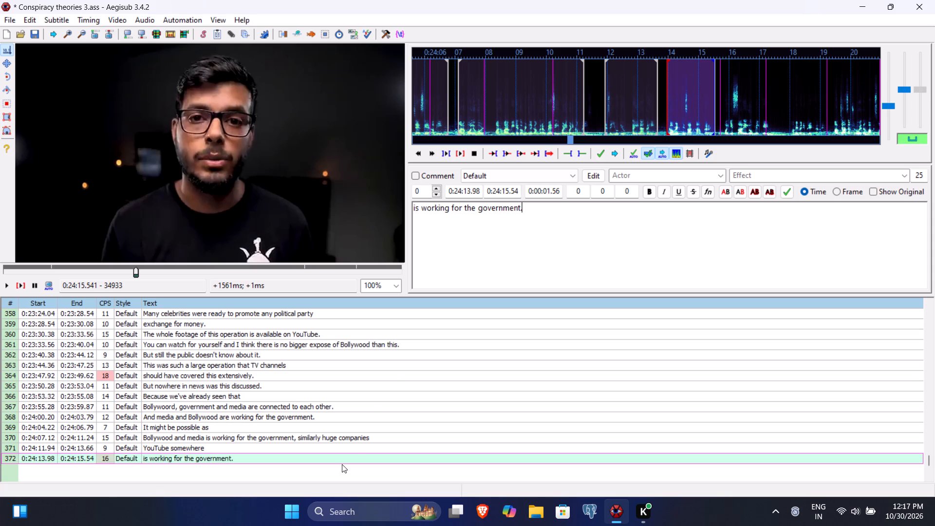
Change "somewhere" to "somehow" in the preceding YouTube subtitle line, and commit both that line and the one after it.
{"action": "left_click", "coordinate": [341, 452]}
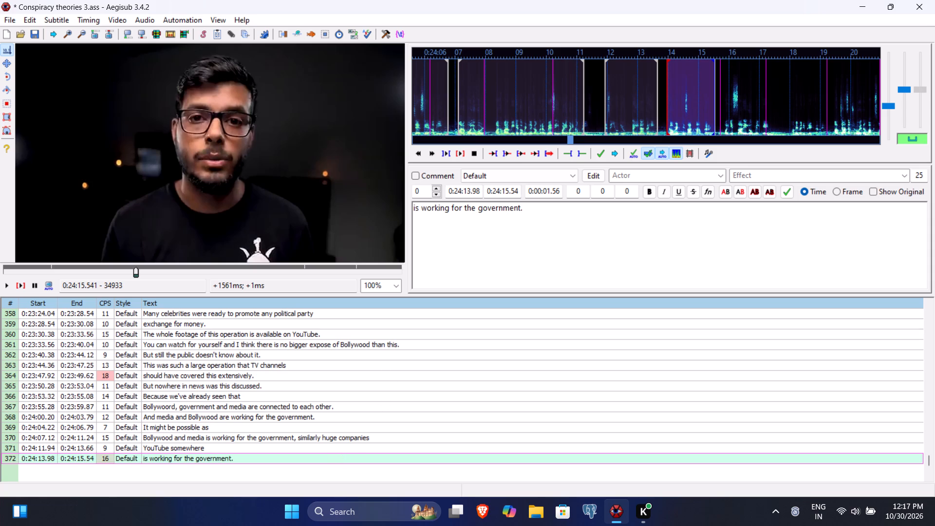
{"action": "left_click", "coordinate": [472, 208]}
{"action": "key", "text": "Delete"}
{"action": "key", "text": "Delete"}
{"action": "key", "text": "Delete"}
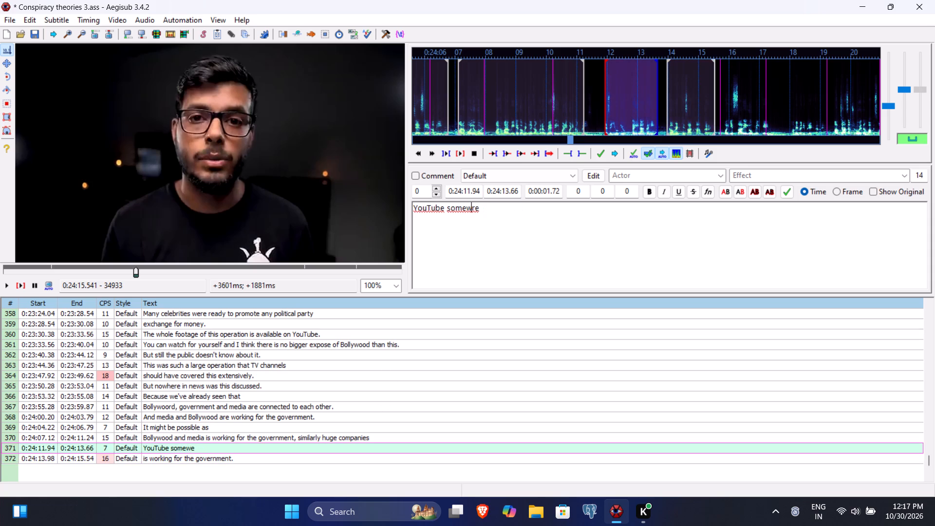
{"action": "key", "text": "Delete"}
{"action": "key", "text": "BackSpace"}
{"action": "type", "text": "how"}
{"action": "key", "text": "Return"}
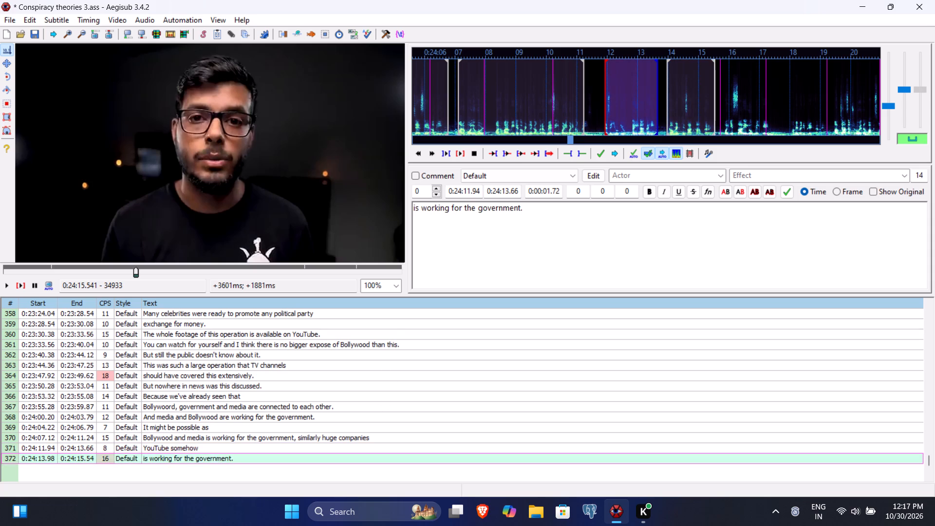
{"action": "key", "text": "Return"}
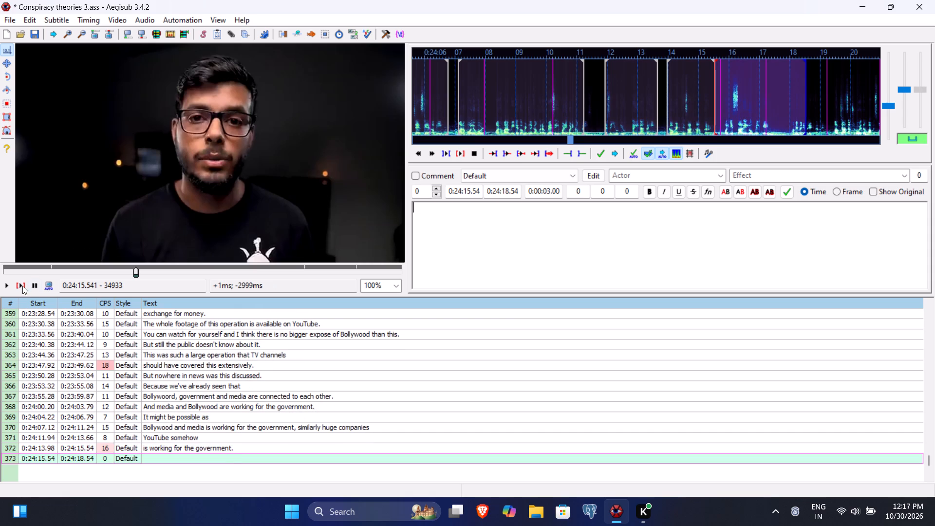
Play the video for the new subtitle line and set its end time to 0:24:17.50.
{"action": "left_click", "coordinate": [22, 286]}
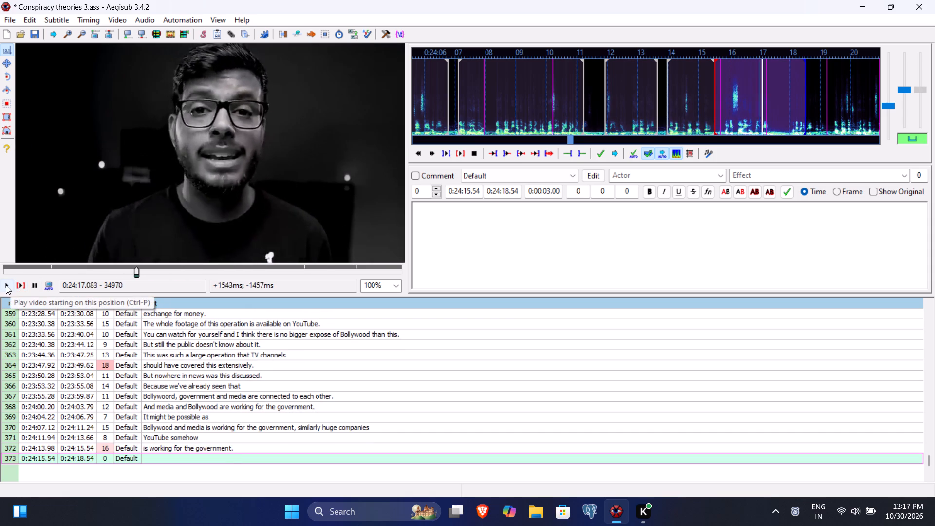
{"action": "left_click", "coordinate": [6, 285]}
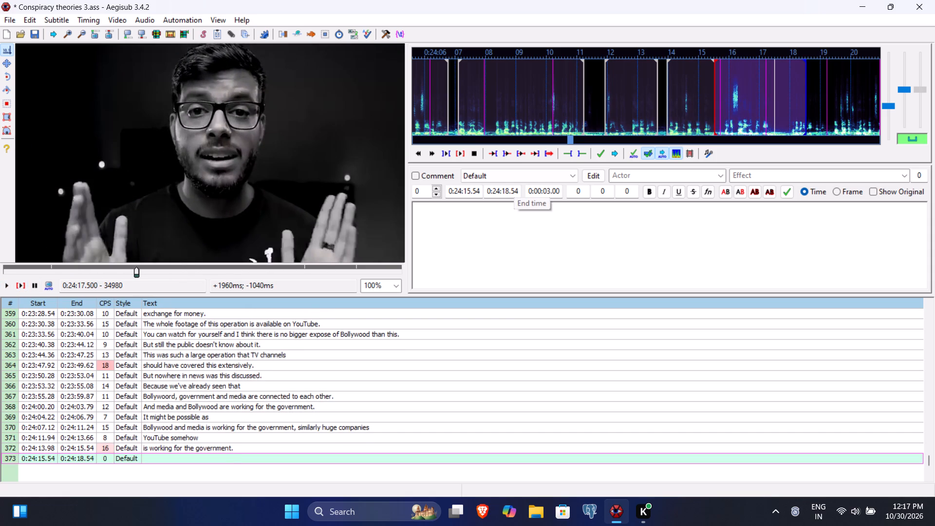
{"action": "left_click", "coordinate": [505, 192]}
{"action": "type", "text": "750"}
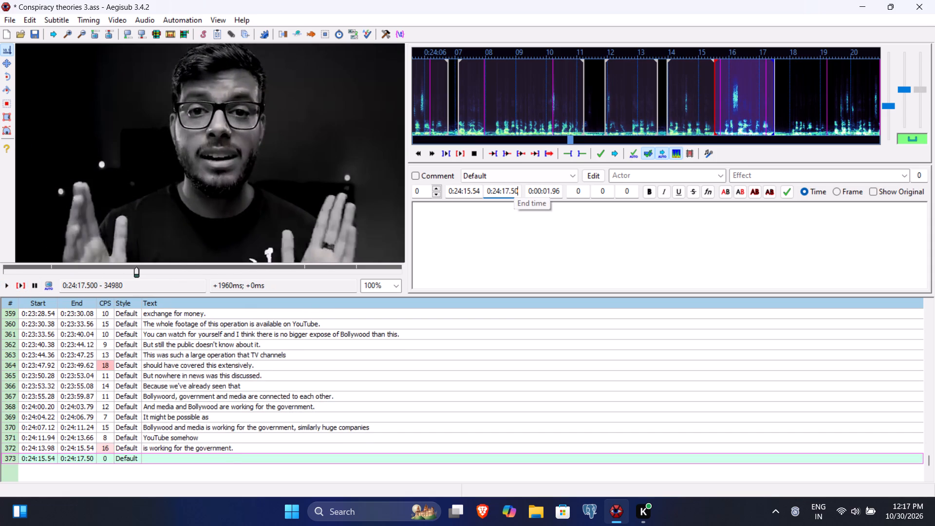
Enter "And all the people together" as the subtitle text.
{"action": "left_click", "coordinate": [523, 255]}
{"action": "type", "text": "Abd"}
{"action": "key", "text": "space"}
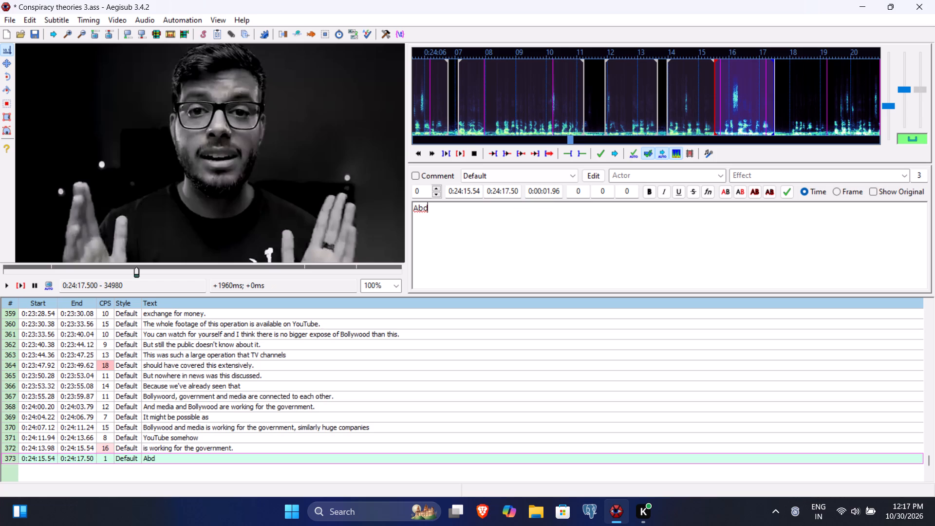
{"action": "key", "text": "BackSpace"}
{"action": "key", "text": "BackSpace"}
{"action": "key", "text": "BackSpace"}
{"action": "type", "text": "nd all the people"}
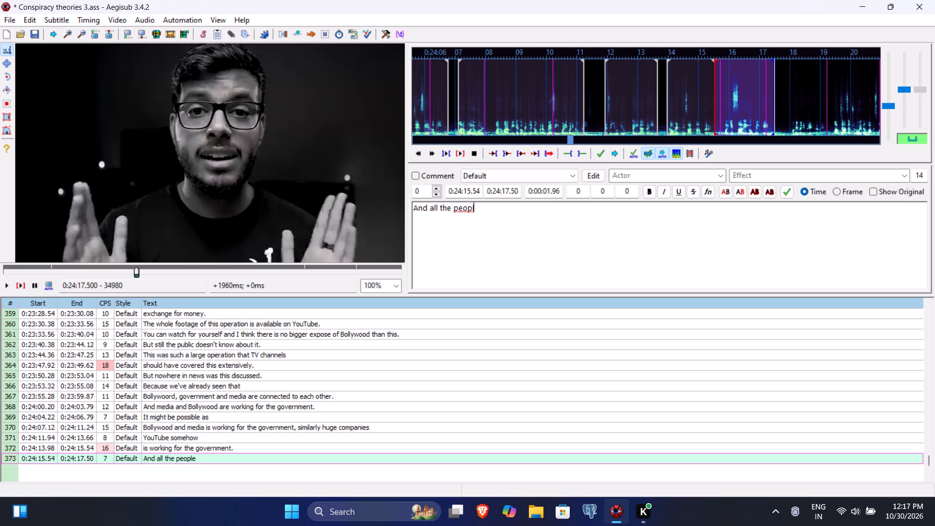
{"action": "key", "text": "space"}
{"action": "type", "text": "together"}
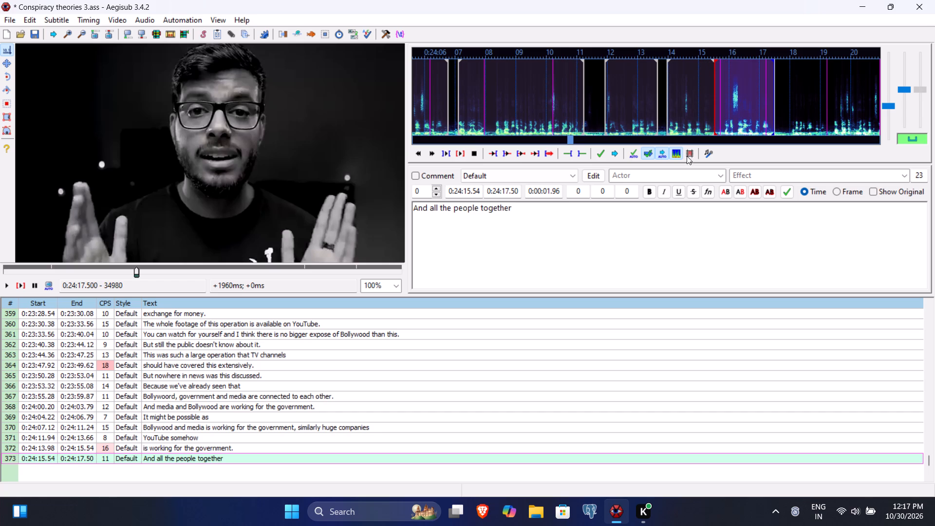
Set the line's start time to 0:24:15.82 and commit the line.
{"action": "left_click", "coordinate": [471, 190]}
{"action": "type", "text": "82"}
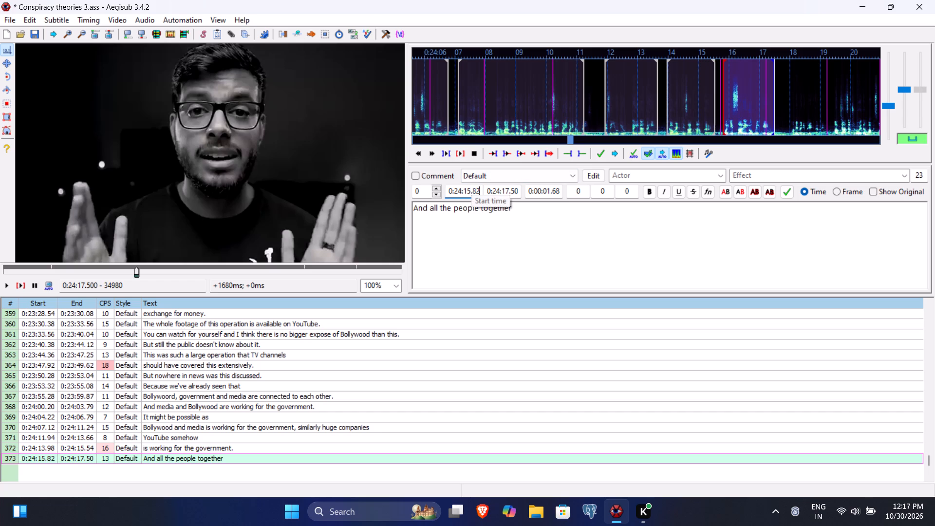
{"action": "left_click", "coordinate": [581, 252]}
{"action": "key", "text": "Return"}
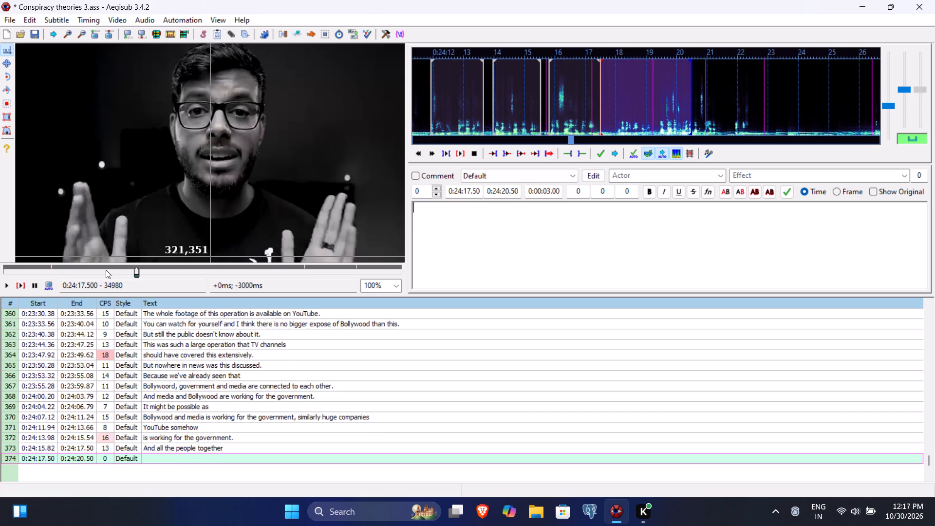
Play the video for the new subtitle line and set its end time to 0:24:19.20 and start time to 0:24:18.06.
{"action": "left_click", "coordinate": [16, 285]}
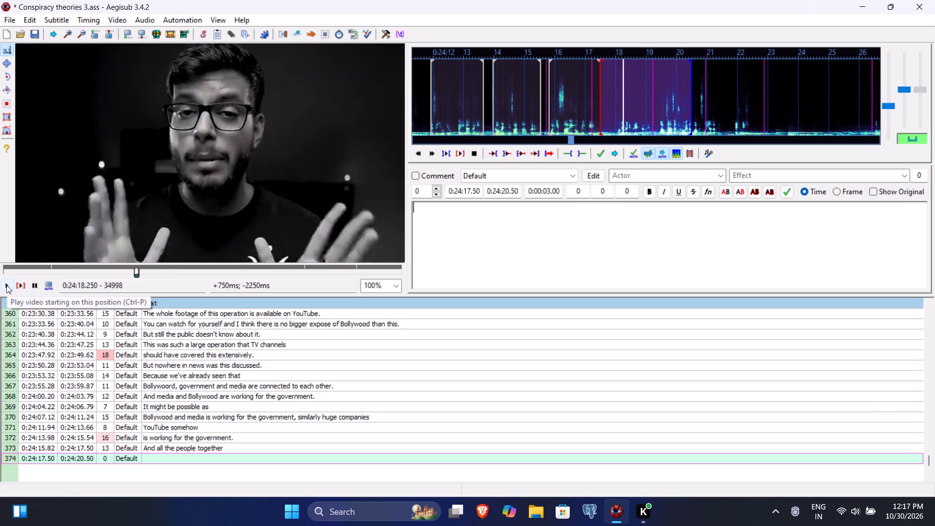
{"action": "left_click", "coordinate": [6, 285]}
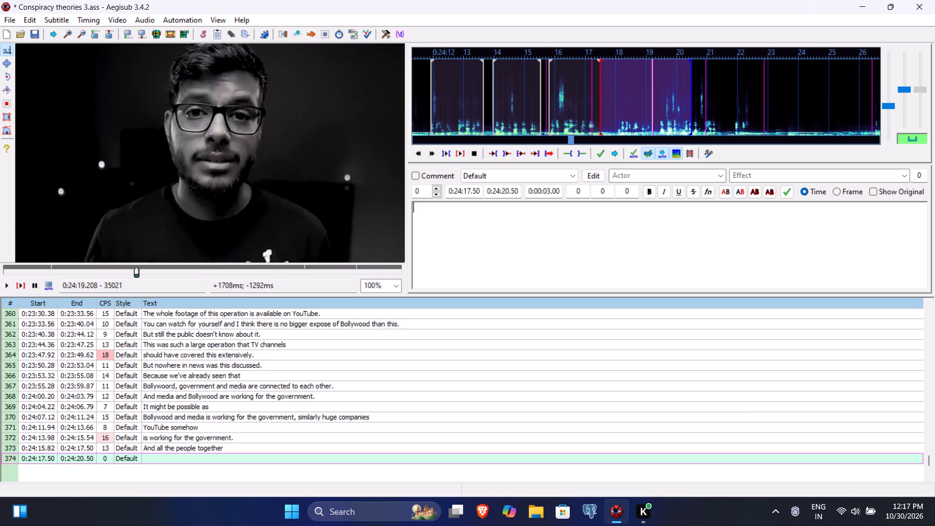
{"action": "left_click", "coordinate": [500, 188]}
{"action": "type", "text": "190"}
{"action": "key", "text": "BackSpace"}
{"action": "type", "text": "20"}
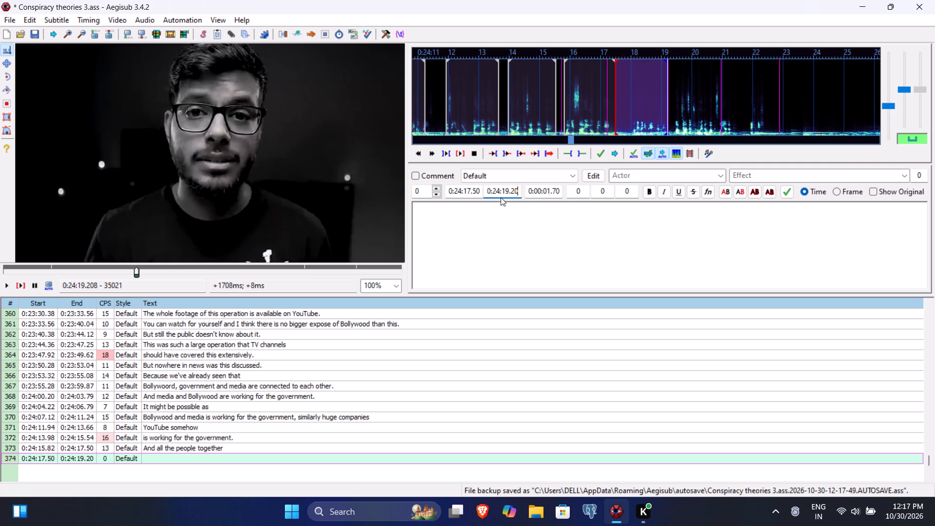
{"action": "left_click", "coordinate": [467, 191]}
{"action": "type", "text": "806"}
Enter "manipulating us." as the subtitle text and commit the line.
{"action": "left_click", "coordinate": [463, 234]}
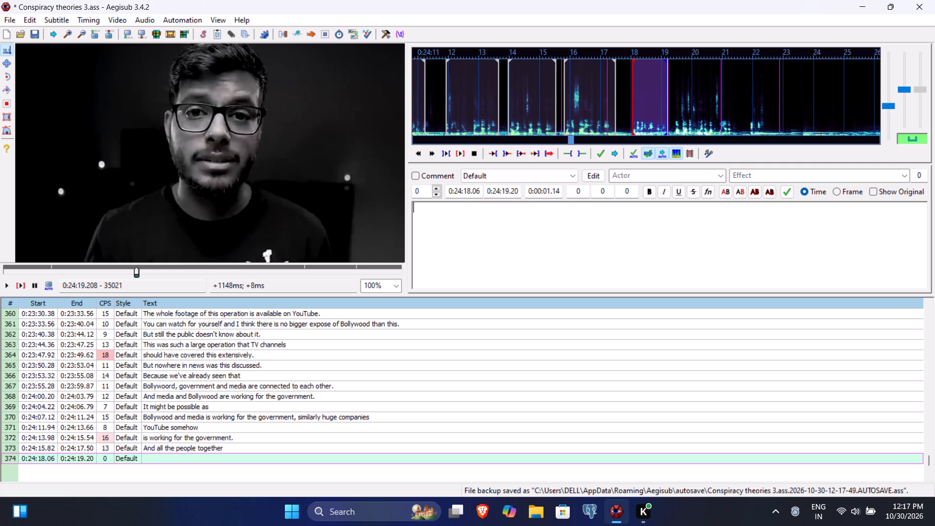
{"action": "type", "text": "manipulating us."}
{"action": "key", "text": "Return"}
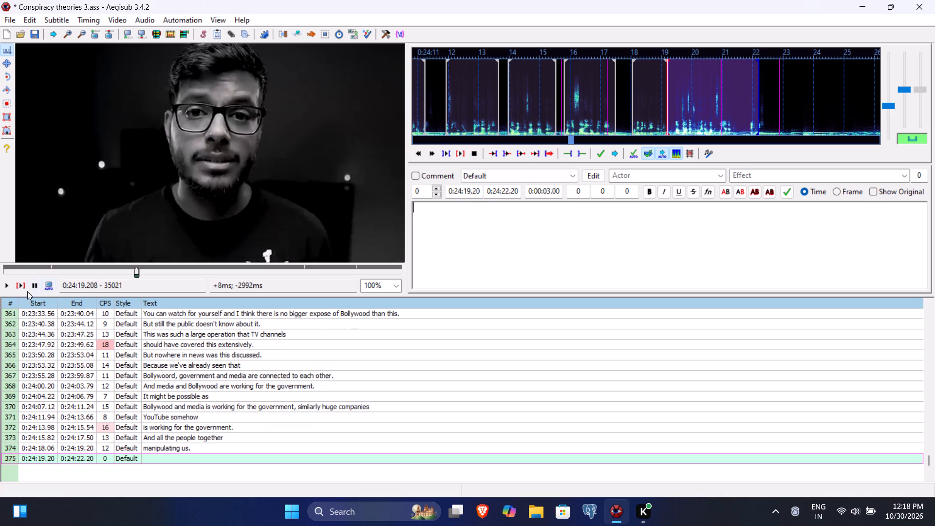
Play the video for the new subtitle line and set its end time to 0:24:21.41 and start time to 0:24:19.45.
{"action": "left_click", "coordinate": [21, 289]}
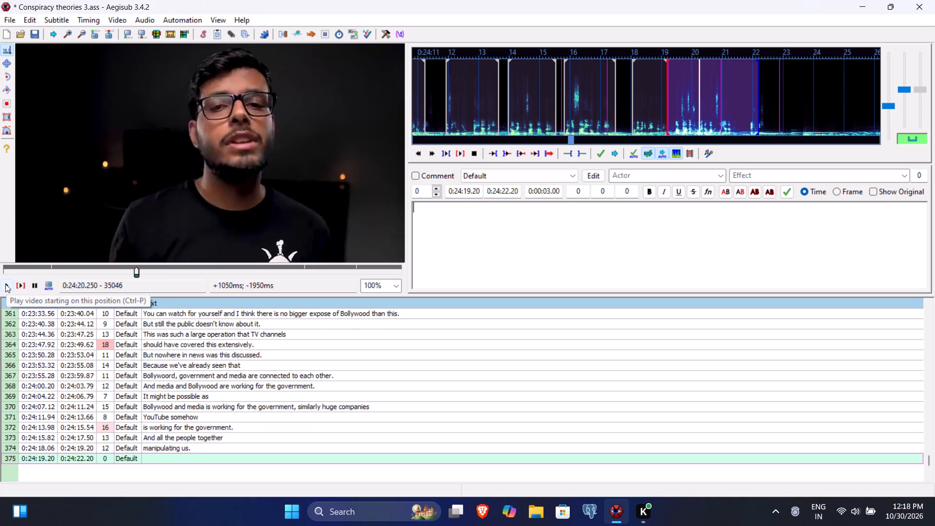
{"action": "left_click", "coordinate": [5, 284]}
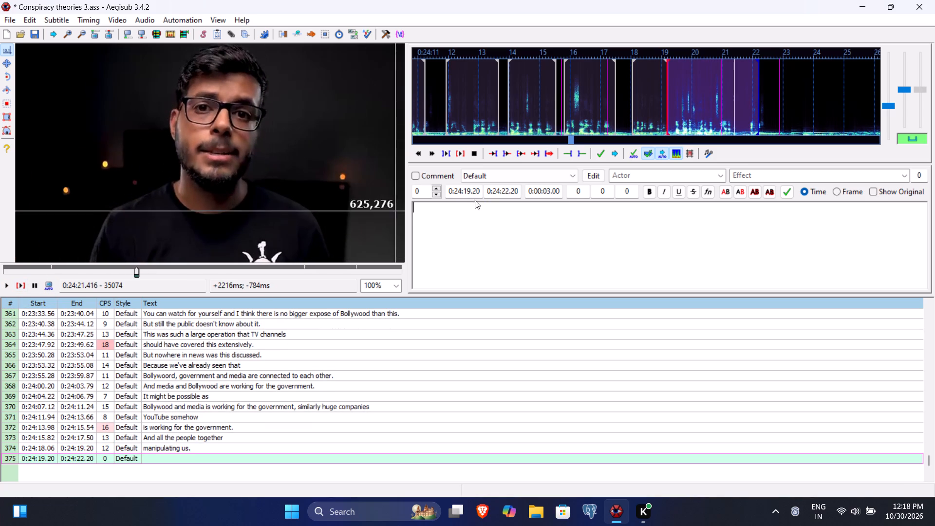
{"action": "left_click", "coordinate": [503, 192]}
{"action": "type", "text": "21"}
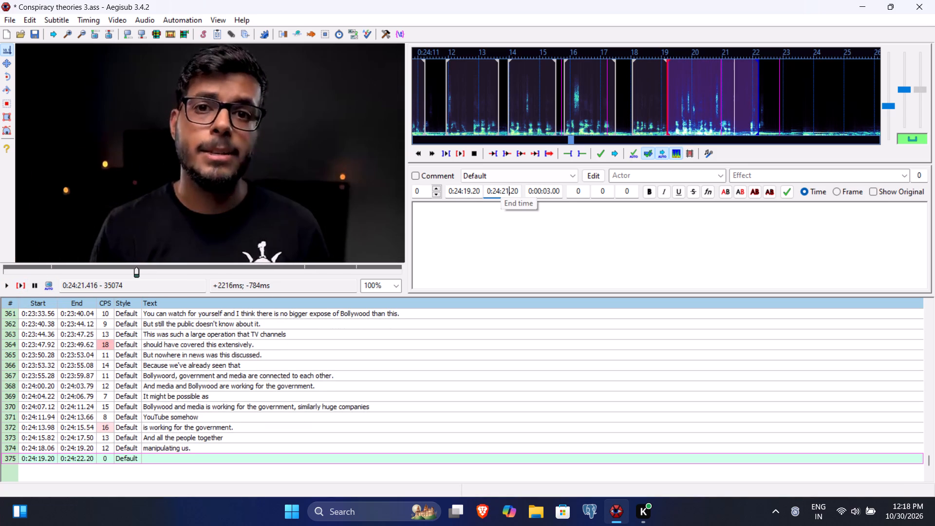
{"action": "type", "text": "41"}
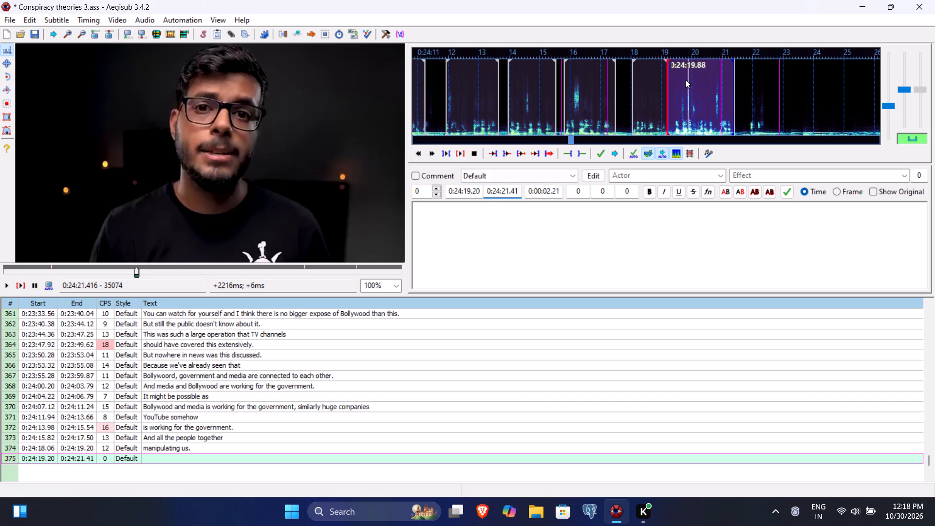
{"action": "left_click", "coordinate": [469, 192]}
{"action": "type", "text": "45"}
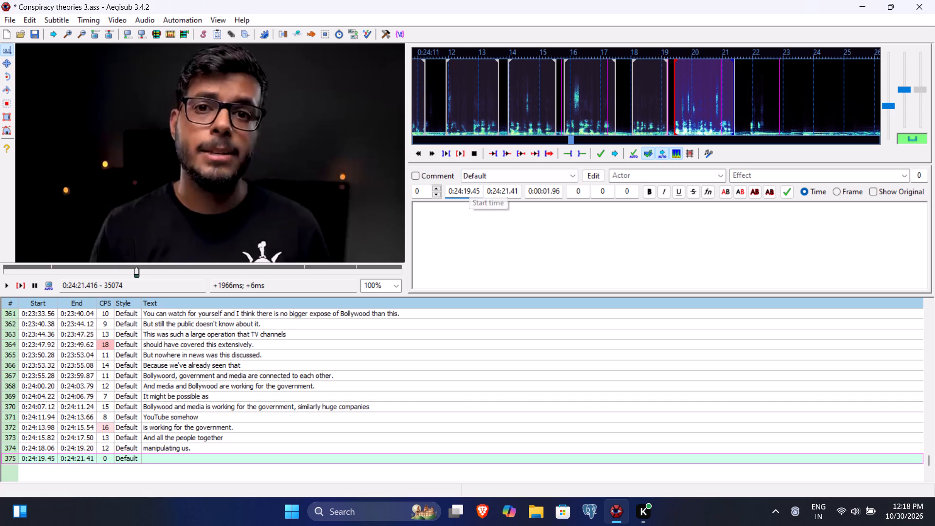
Enter "Let's come back to where we started with." as the subtitle text and commit the line.
{"action": "left_click", "coordinate": [459, 243]}
{"action": "type", "text": "Let's come back to where we started wih"}
{"action": "key", "text": "BackSpace"}
{"action": "type", "text": "th."}
{"action": "key", "text": "Return"}
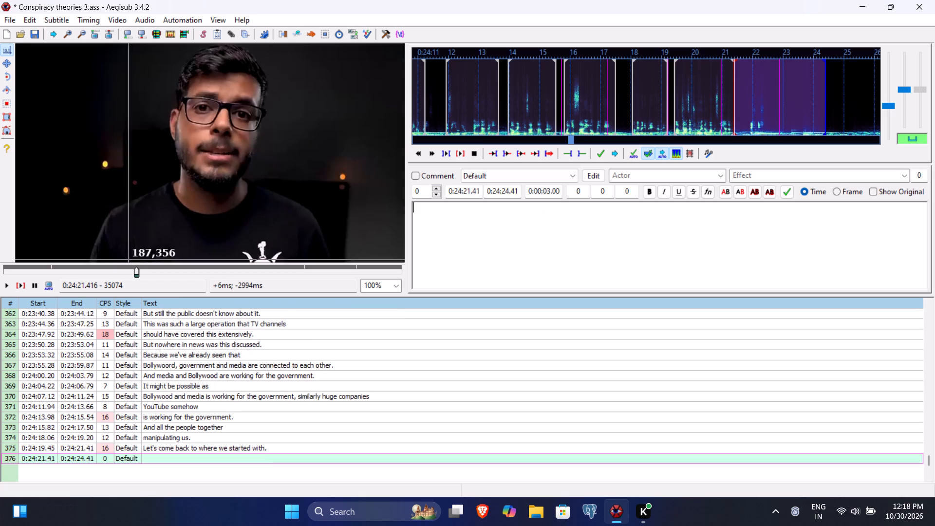
Play the video for the new subtitle line and set its start time to 0:24:21.82 and end time to 0:24:22.48.
{"action": "left_click", "coordinate": [19, 284]}
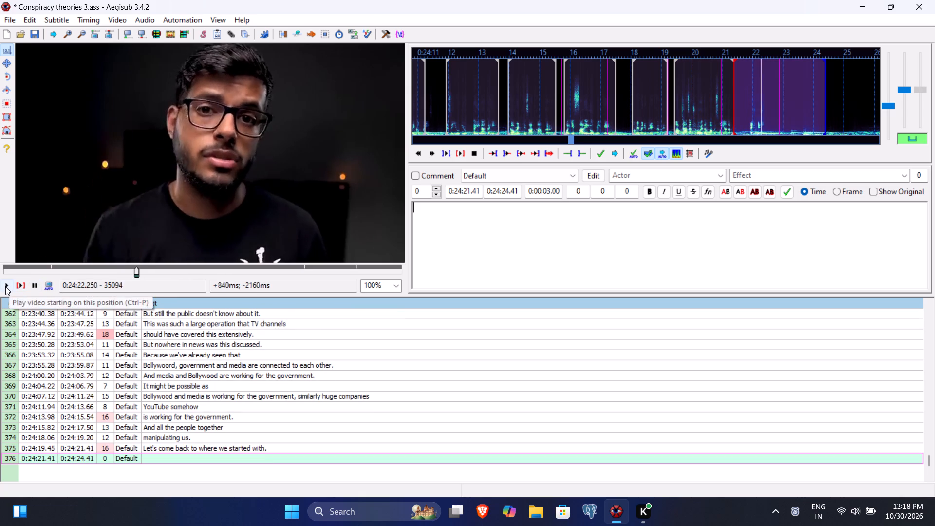
{"action": "left_click", "coordinate": [5, 286]}
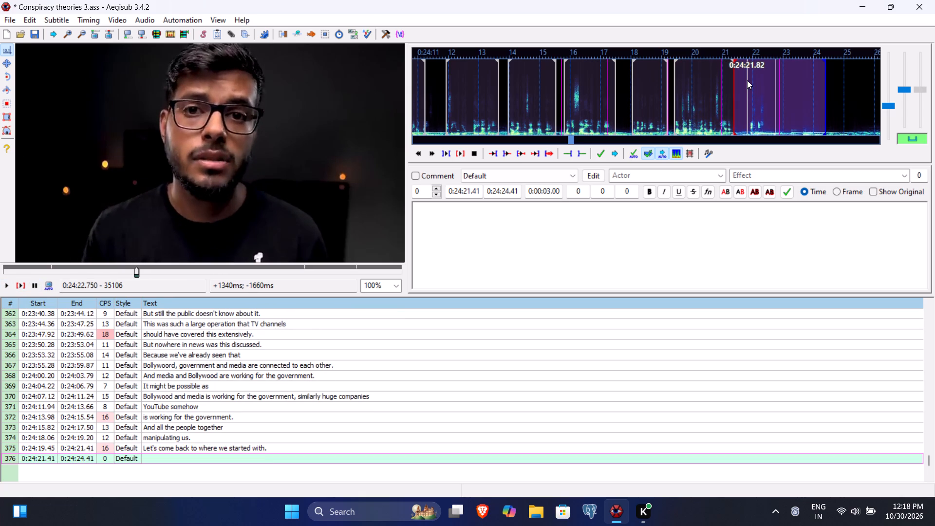
{"action": "left_click", "coordinate": [473, 193]}
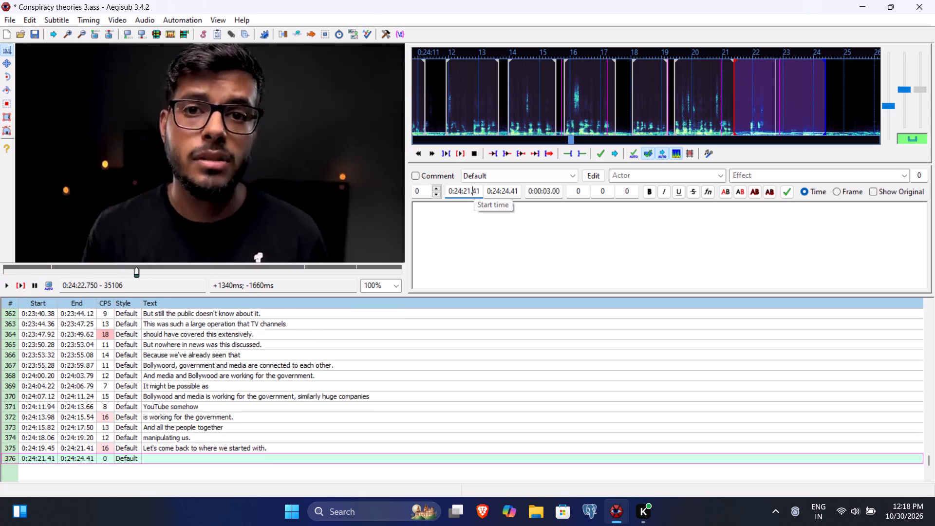
{"action": "type", "text": "82"}
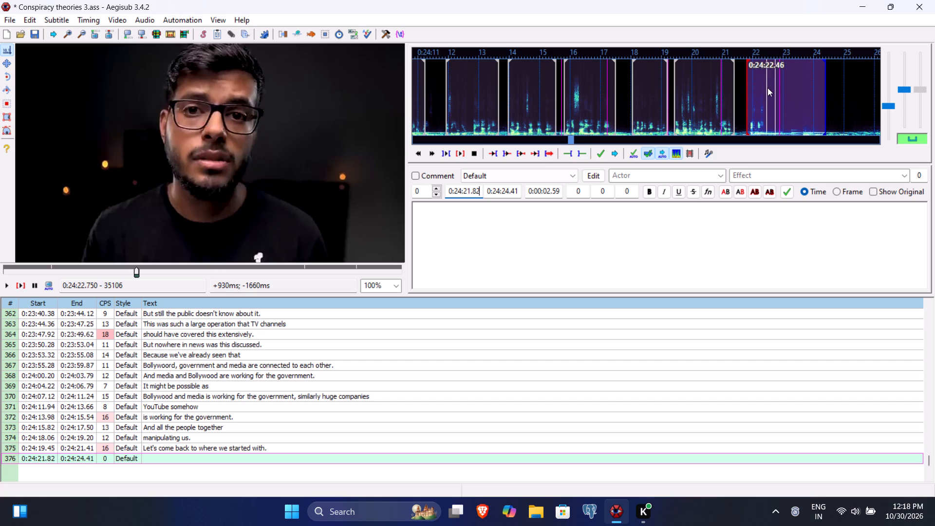
{"action": "left_click", "coordinate": [505, 189]}
{"action": "type", "text": "24"}
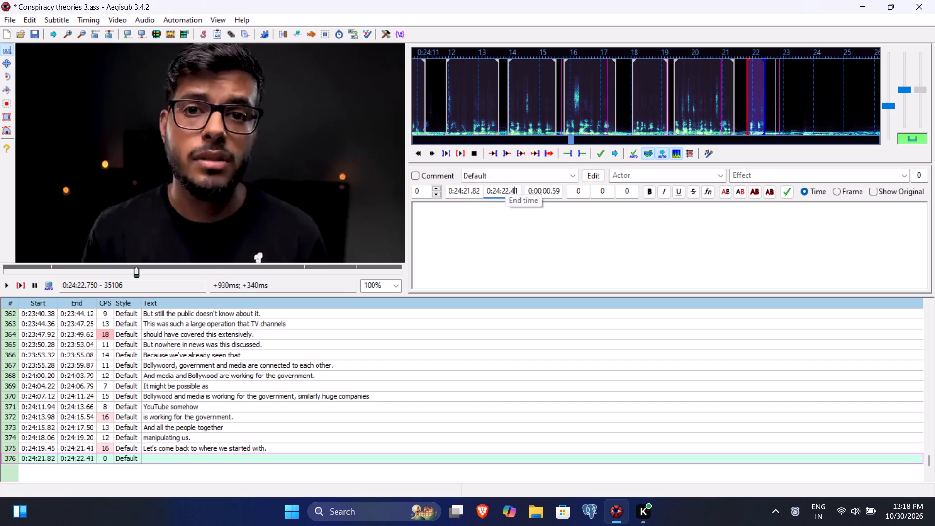
{"action": "key", "text": "8"}
Enter "Education" as the subtitle text and commit the line.
{"action": "left_click", "coordinate": [492, 224]}
{"action": "type", "text": "Education"}
{"action": "key", "text": "Return"}
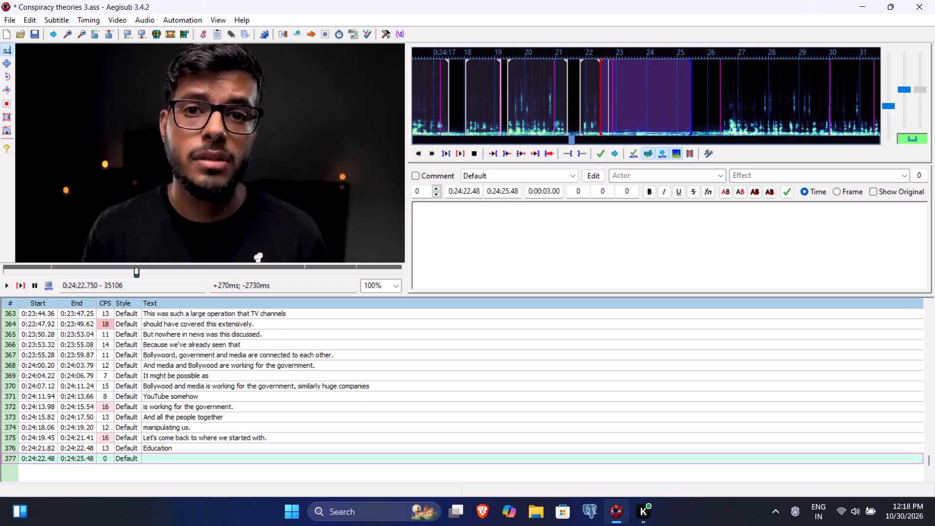
Play the video for the new subtitle line and set its start time to 0:24:26.58 and end time to 0:24:31.66.
{"action": "left_click", "coordinate": [17, 284]}
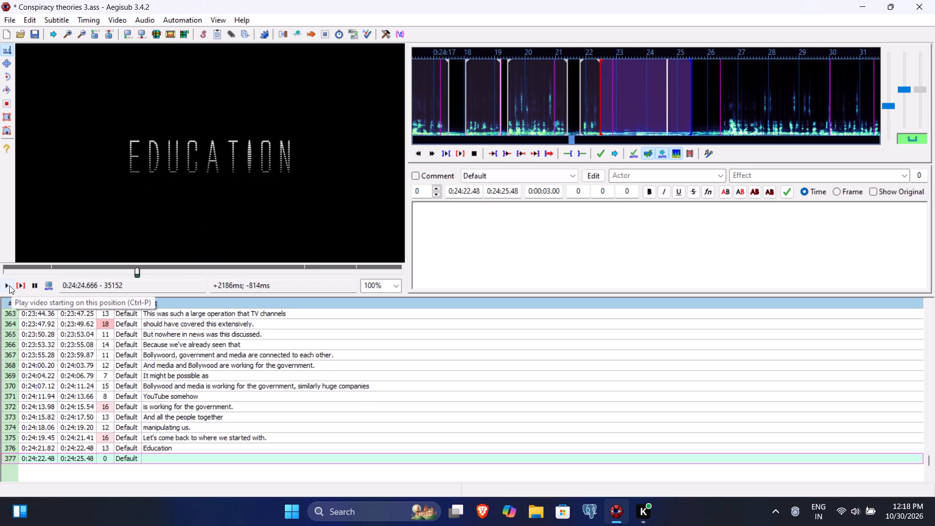
{"action": "double_click", "coordinate": [9, 285]}
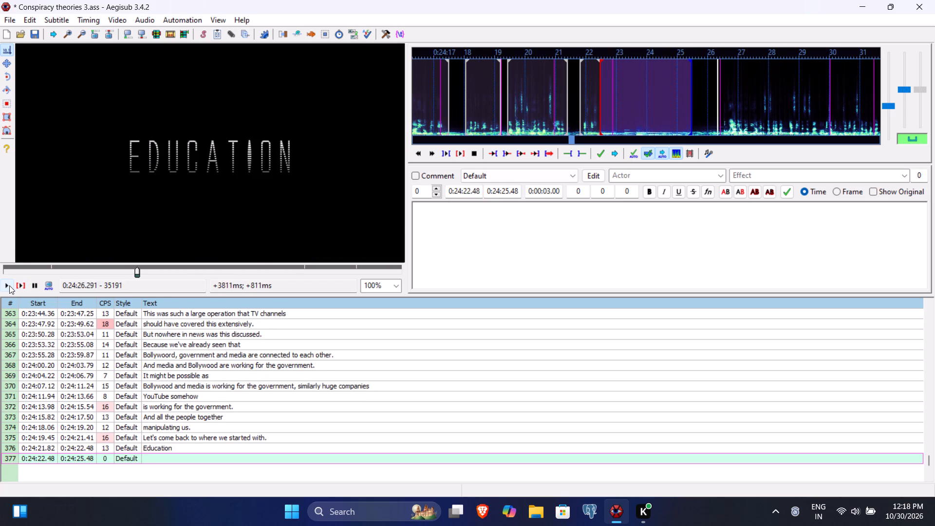
{"action": "left_click", "coordinate": [9, 285]}
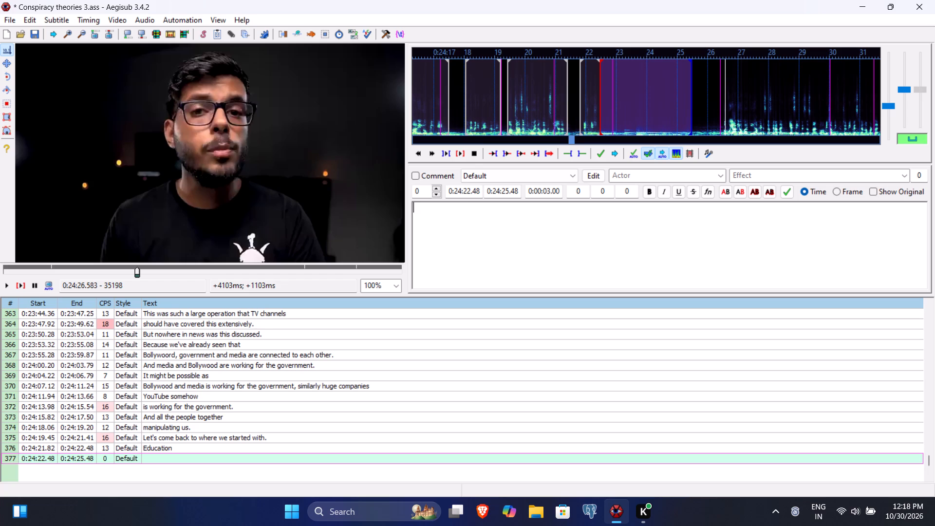
{"action": "left_click", "coordinate": [467, 193]}
{"action": "key", "text": "6"}
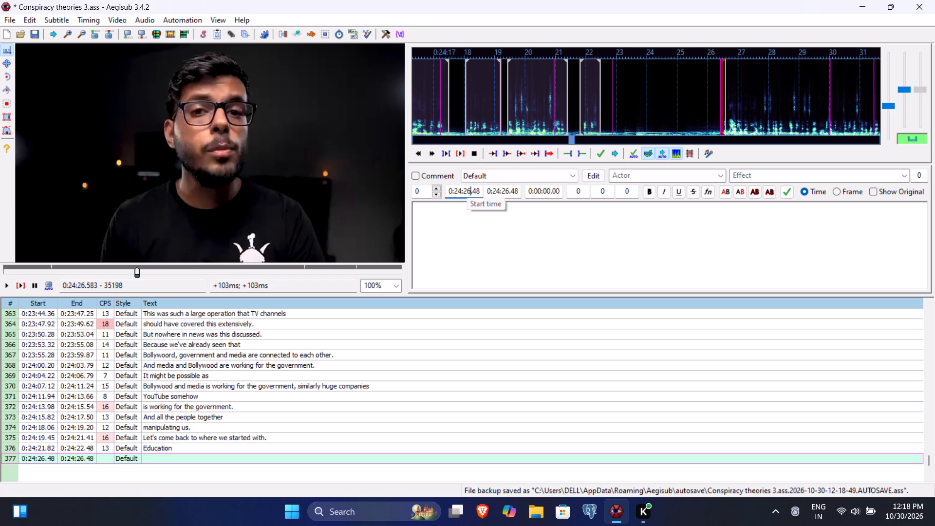
{"action": "type", "text": "58"}
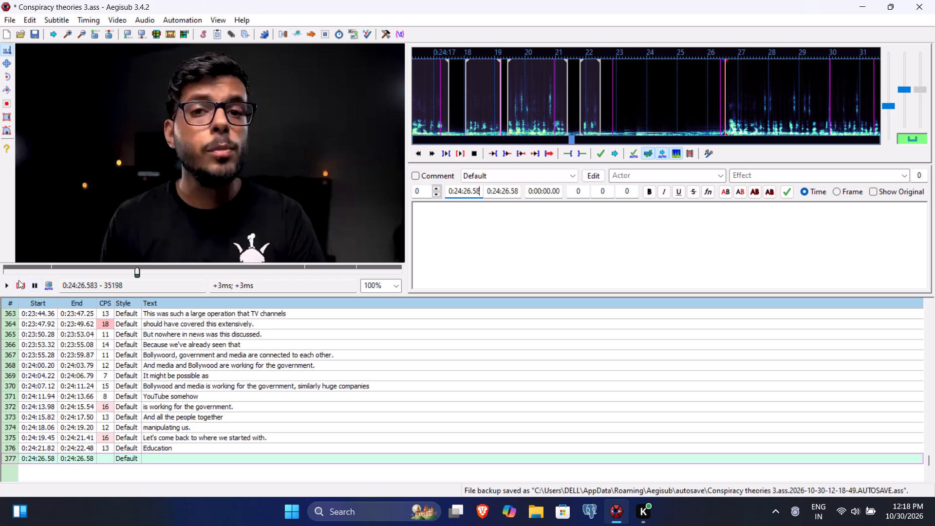
{"action": "left_click", "coordinate": [19, 280]}
{"action": "left_click", "coordinate": [8, 286]}
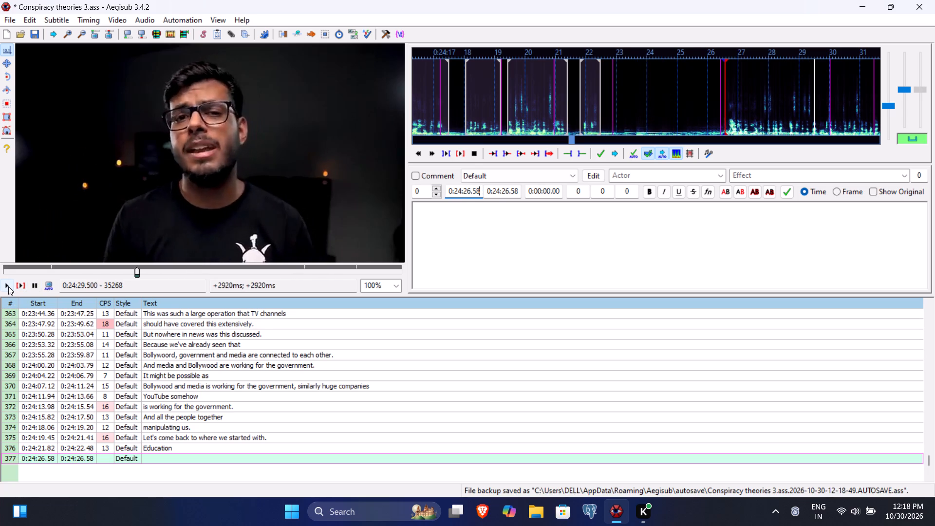
{"action": "left_click", "coordinate": [8, 286]}
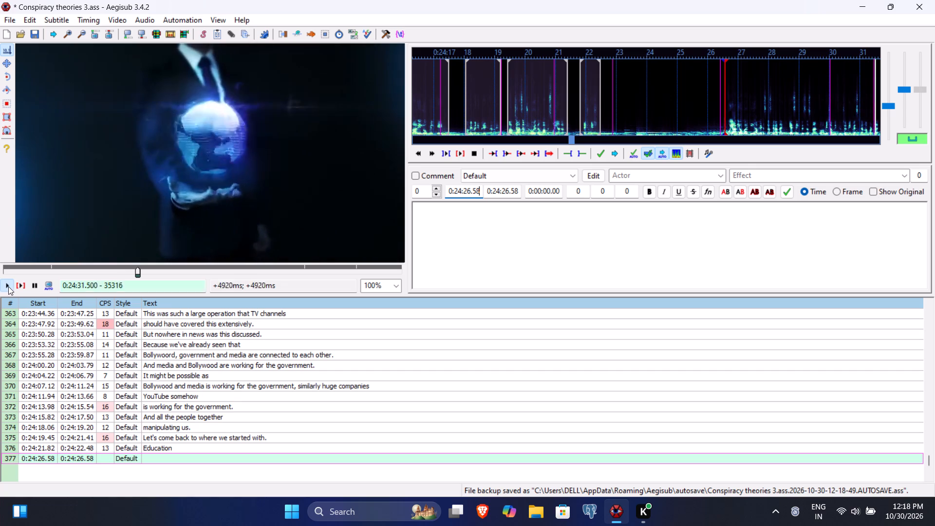
{"action": "left_click", "coordinate": [503, 186]}
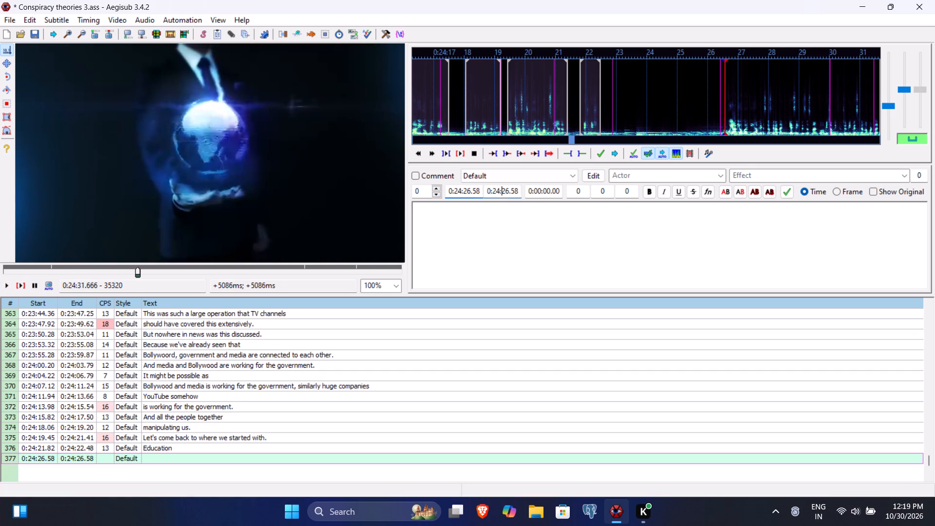
{"action": "type", "text": "3166"}
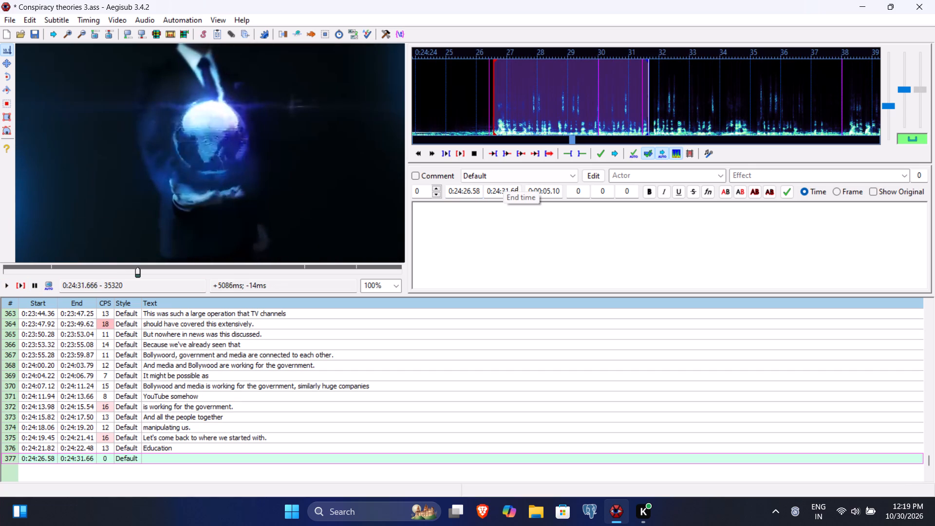
Enter "You must remember how we talked about a businessman having to invest in his future continually." as the subtitle text and commit the line.
{"action": "left_click", "coordinate": [479, 250]}
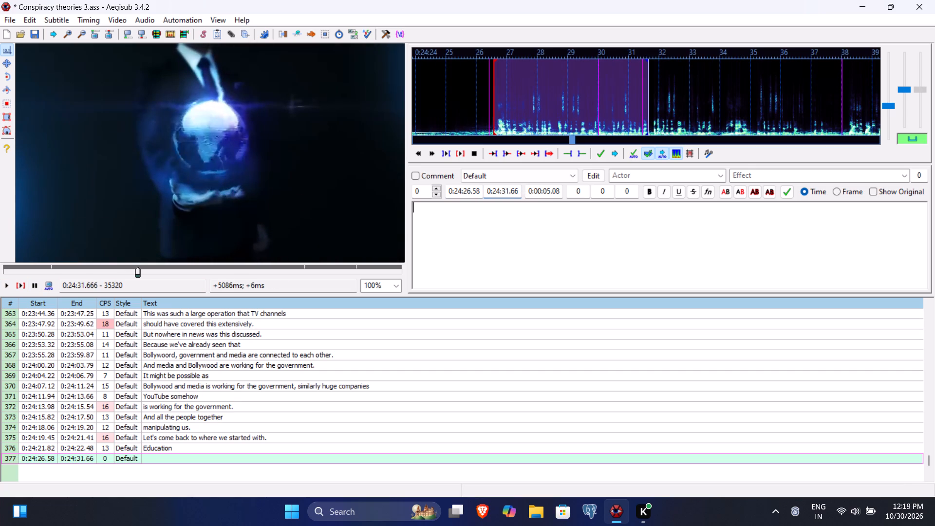
{"action": "type", "text": "You must remeber"}
{"action": "key", "text": "BackSpace"}
{"action": "key", "text": "BackSpace"}
{"action": "key", "text": "BackSpace"}
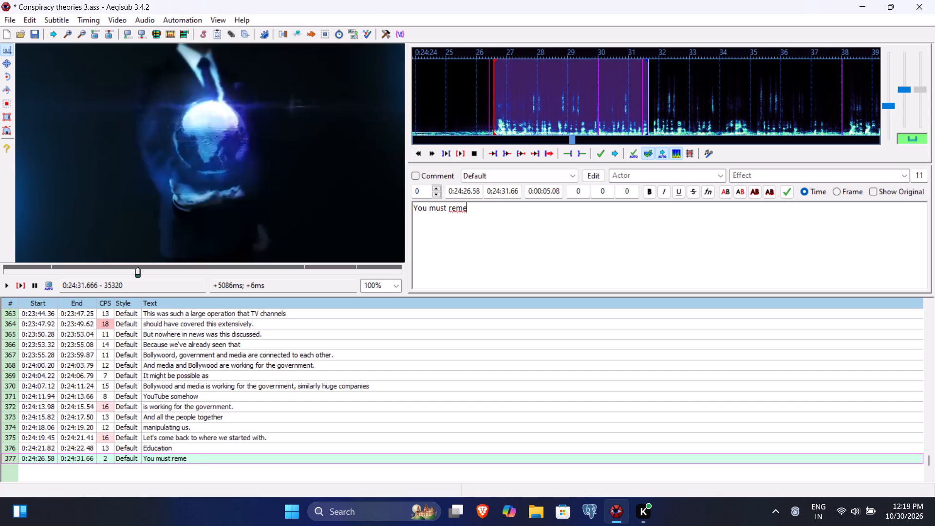
{"action": "type", "text": "mber how we talked about a businessman having to inve"}
{"action": "type", "text": "st in his future coni"}
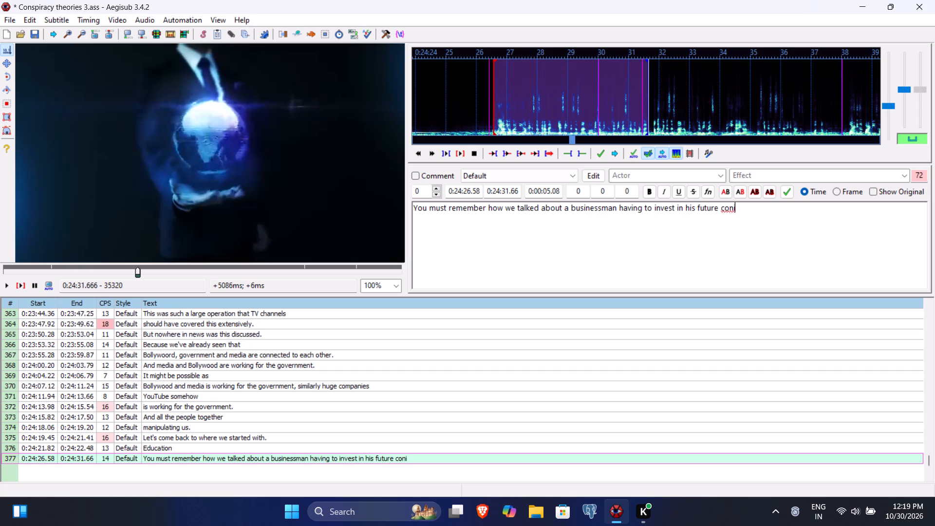
{"action": "key", "text": "BackSpace"}
{"action": "type", "text": "tni"}
{"action": "key", "text": "BackSpace"}
{"action": "key", "text": "BackSpace"}
{"action": "key", "text": "BackSpace"}
{"action": "type", "text": "tinually"}
{"action": "key", "text": "period"}
{"action": "key", "text": "Return"}
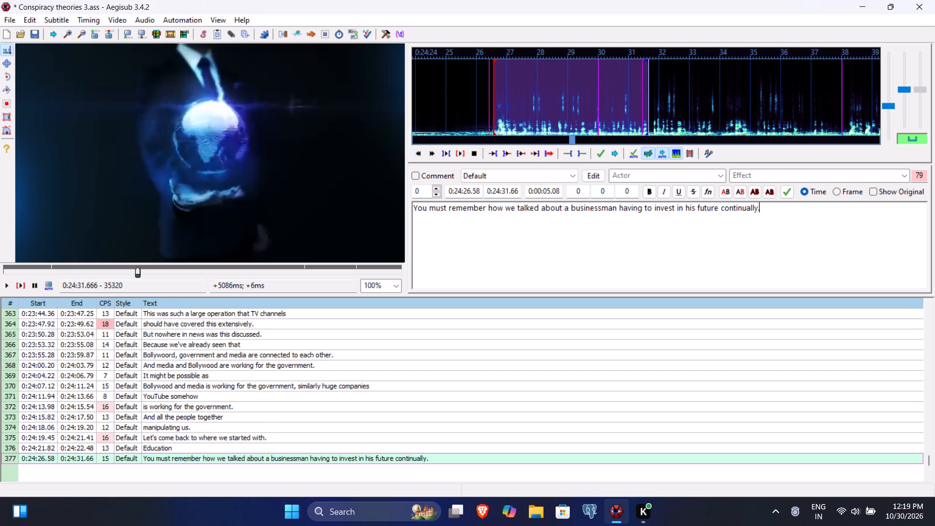
Play the video for the new subtitle line and set its end time to 0:24:35.25.
{"action": "left_click", "coordinate": [21, 288]}
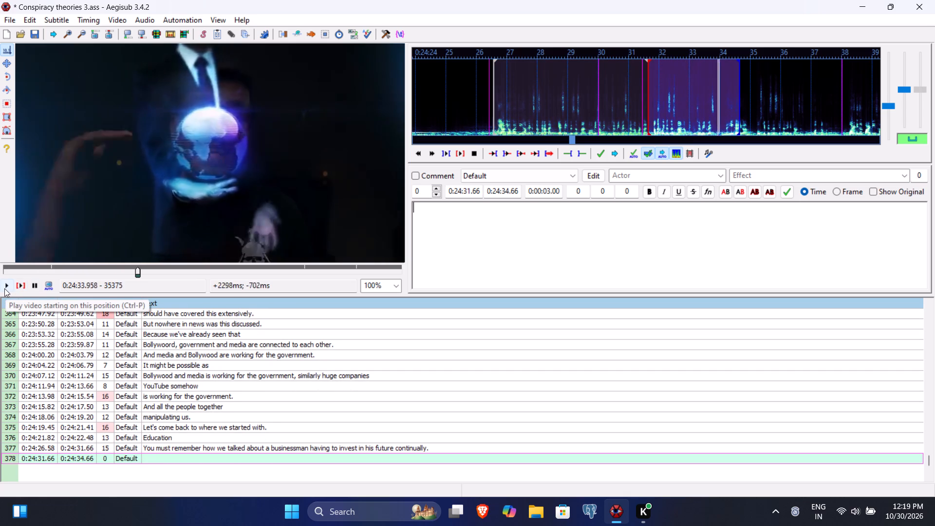
{"action": "left_click", "coordinate": [4, 288]}
{"action": "left_click", "coordinate": [4, 288]}
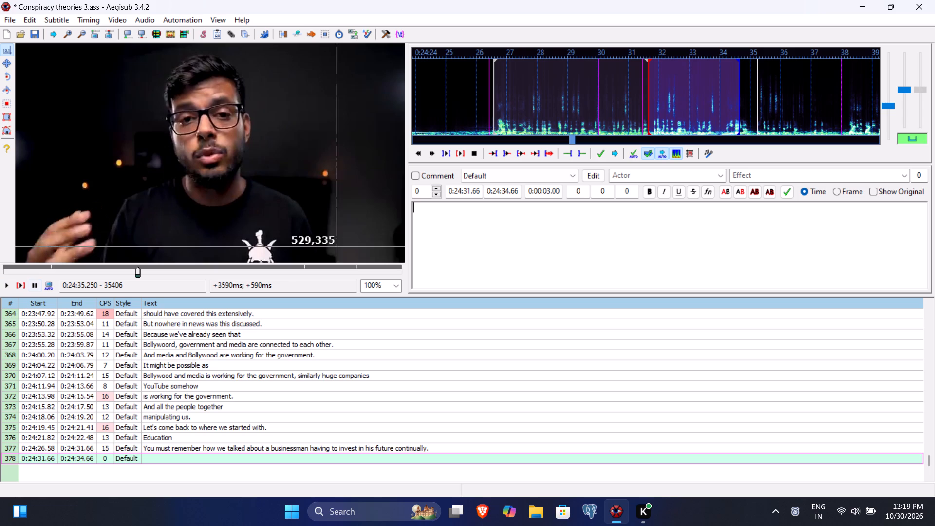
{"action": "left_click", "coordinate": [505, 190]}
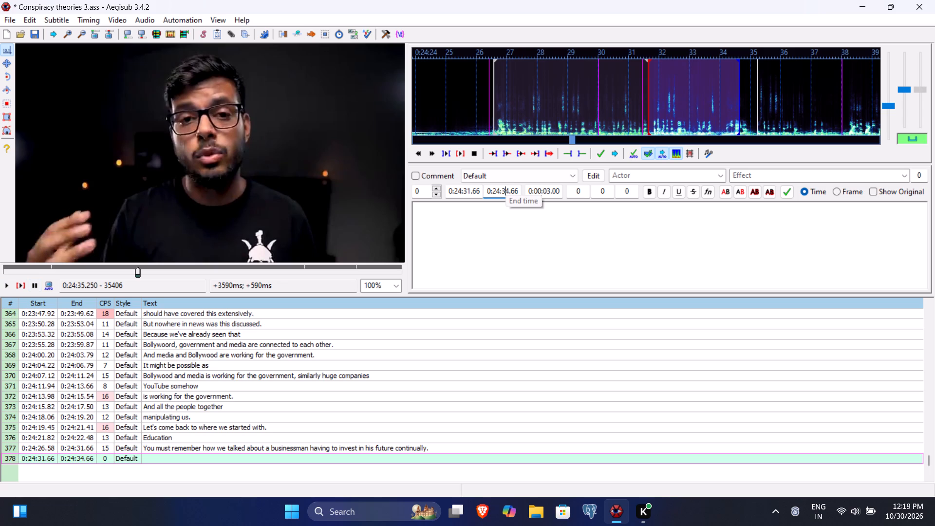
{"action": "type", "text": "525"}
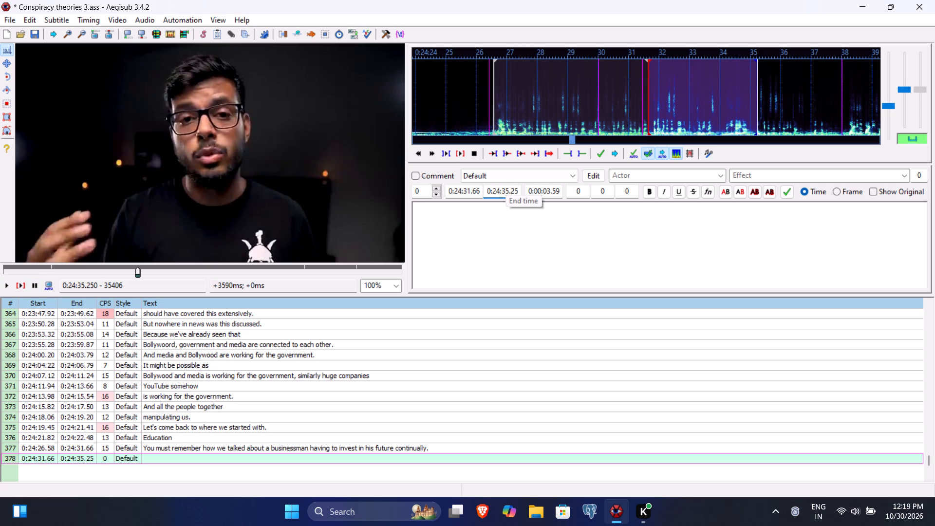
Enter "If a businessman were to not invest in his future" as the subtitle text and commit the line.
{"action": "left_click", "coordinate": [490, 246]}
{"action": "type", "text": "If a business"}
{"action": "type", "text": "man were to"}
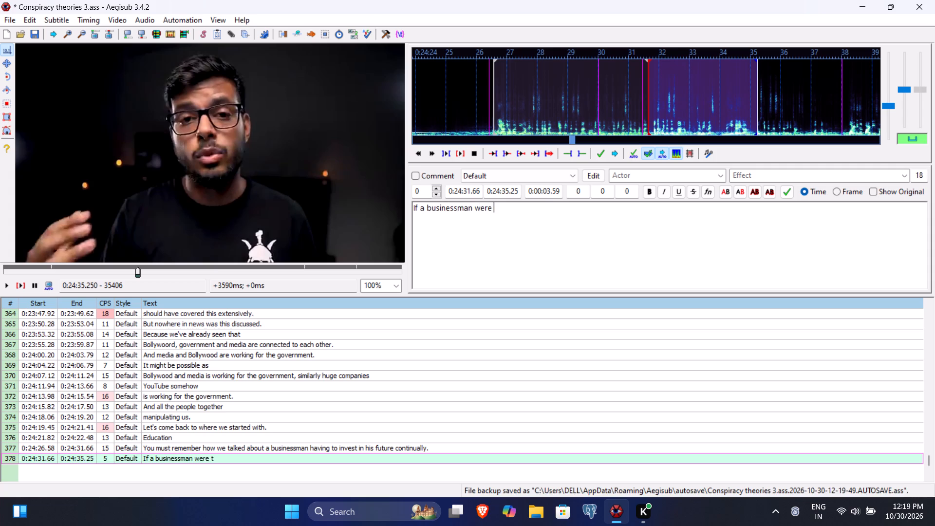
{"action": "key", "text": "space"}
{"action": "type", "text": "not invest in his future"}
{"action": "key", "text": "Return"}
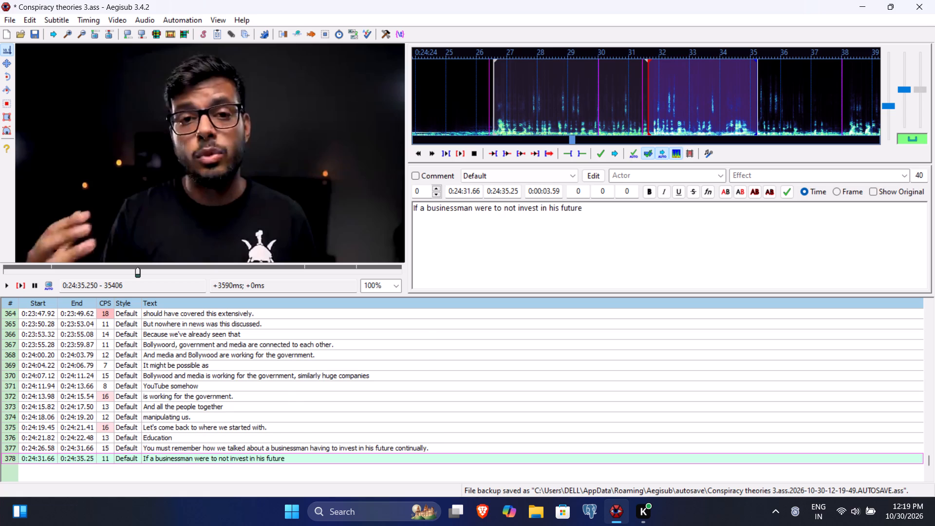
Play the video for the new subtitle line and set its end time to 0:24:37.75.
{"action": "left_click", "coordinate": [23, 285]}
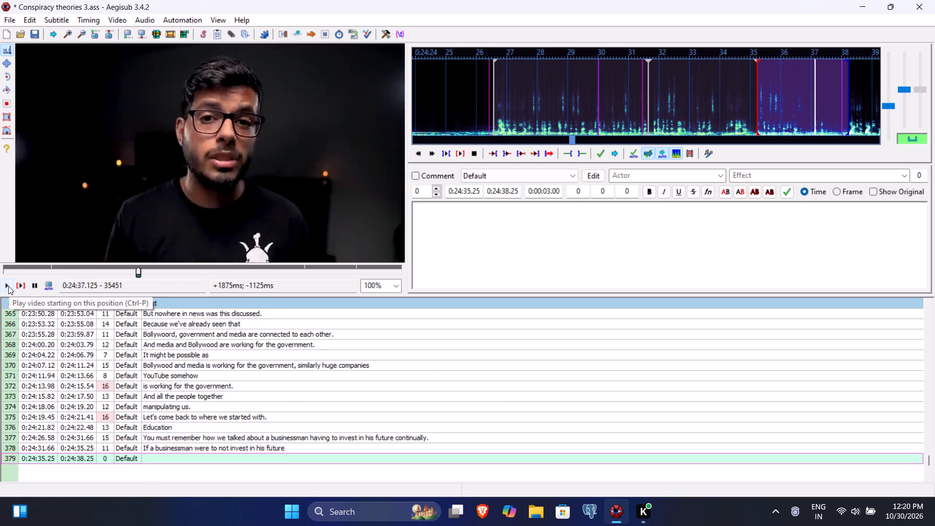
{"action": "left_click", "coordinate": [8, 286]}
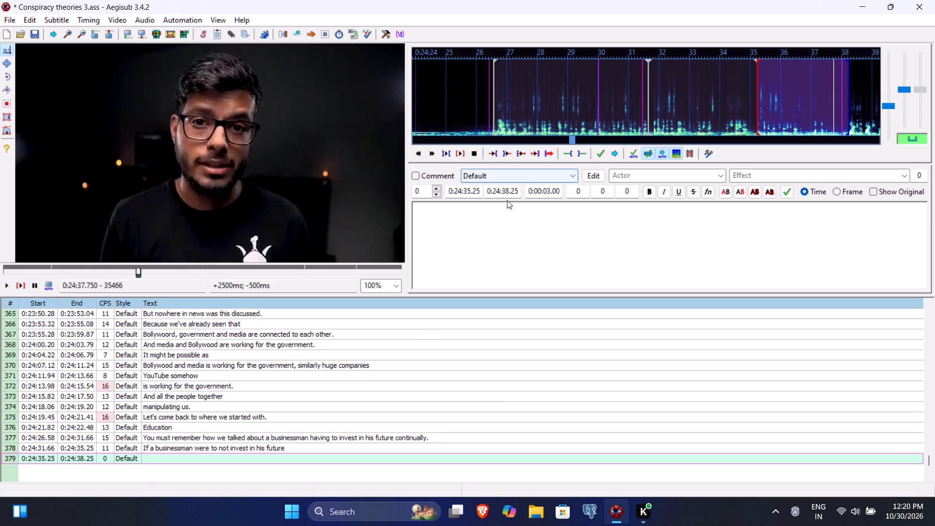
{"action": "left_click", "coordinate": [507, 193]}
{"action": "key", "text": "BackSpace"}
{"action": "type", "text": "775"}
Enter "then the chances of the business running reduces." as the subtitle text, save the file and commit the line.
{"action": "left_click", "coordinate": [503, 233]}
{"action": "type", "text": "then the chanv"}
{"action": "key", "text": "BackSpace"}
{"action": "type", "text": "ces of the"}
{"action": "key", "text": "space"}
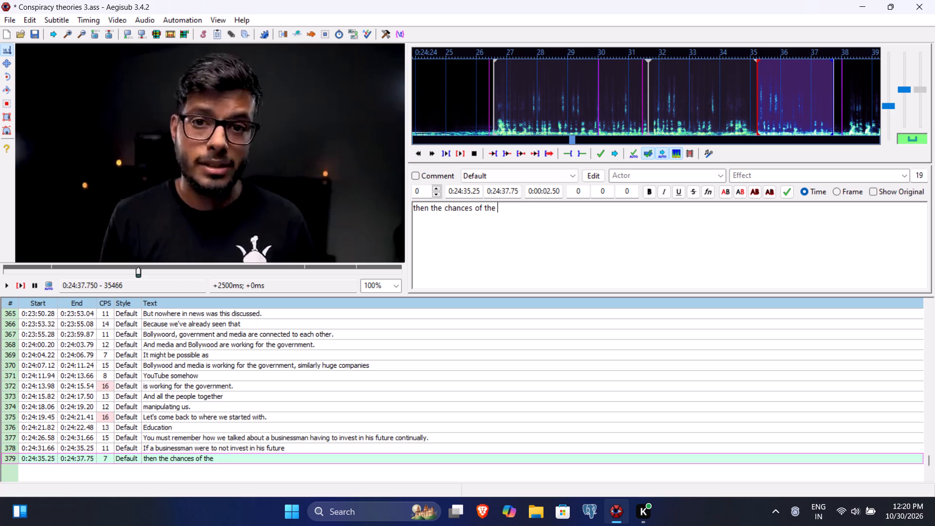
{"action": "type", "text": "business running d"}
{"action": "key", "text": "BackSpace"}
{"action": "type", "text": "reduces"}
{"action": "key", "text": "period"}
{"action": "key", "text": "ctrl+s"}
{"action": "key", "text": "Return"}
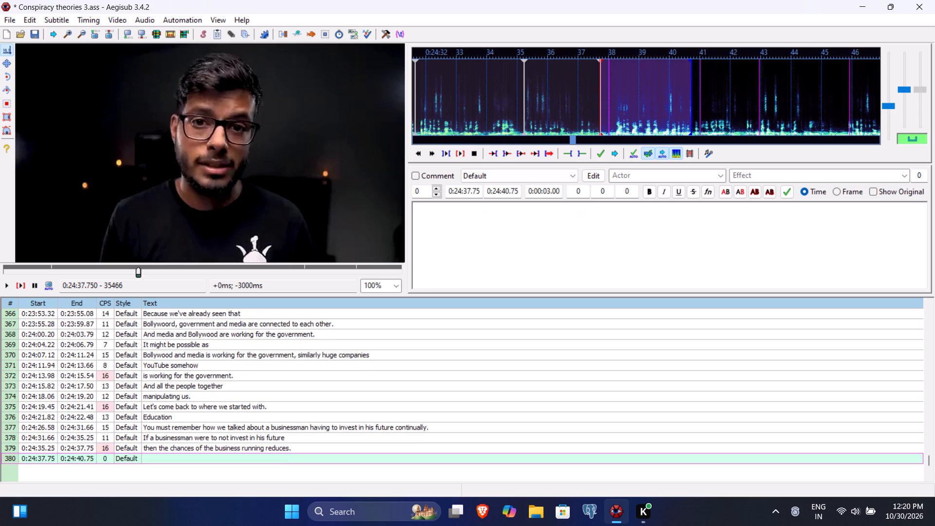
Play the video for the new subtitle line and set its end time to 0:24:42.20 and start time to 0:24:38.26.
{"action": "left_click", "coordinate": [19, 284]}
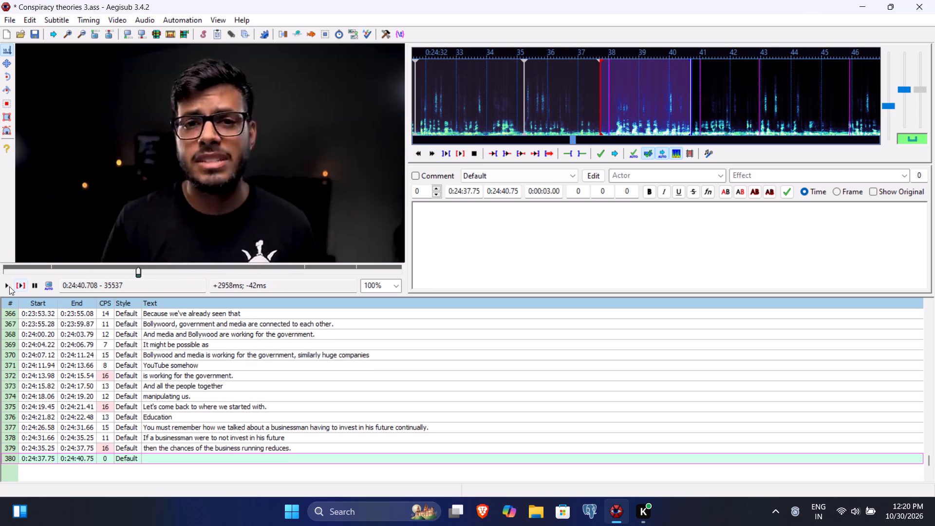
{"action": "left_click", "coordinate": [9, 286]}
{"action": "left_click", "coordinate": [9, 286]}
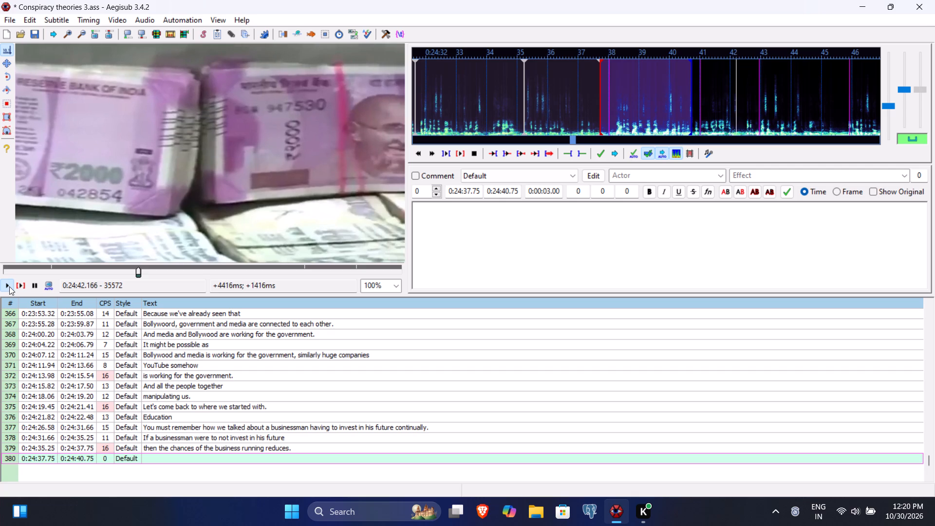
{"action": "left_click", "coordinate": [505, 193]}
{"action": "type", "text": "220"}
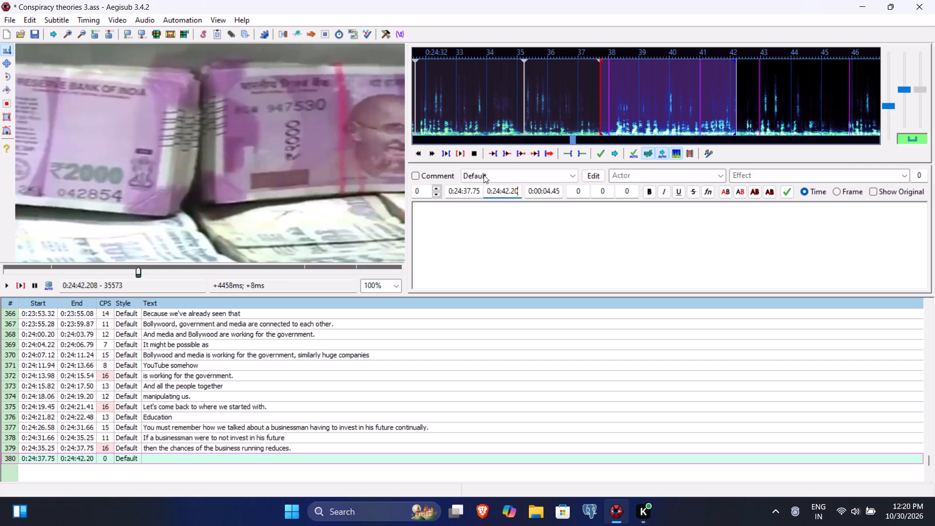
{"action": "left_click", "coordinate": [467, 193]}
{"action": "type", "text": "826"}
Enter "Political parties invest a lot of money during elections" as the subtitle text and commit the line.
{"action": "left_click", "coordinate": [464, 227]}
{"action": "type", "text": "Polti"}
{"action": "key", "text": "BackSpace"}
{"action": "key", "text": "BackSpace"}
{"action": "type", "text": "itical parties invests"}
{"action": "key", "text": "space"}
{"action": "key", "text": "BackSpace"}
{"action": "key", "text": "BackSpace"}
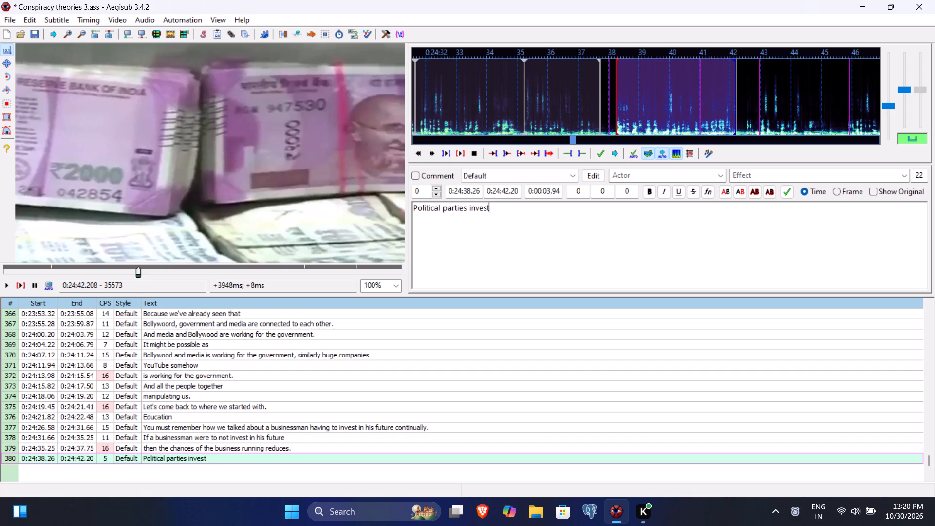
{"action": "key", "text": "space"}
{"action": "type", "text": "a lot of money during elections"}
{"action": "key", "text": "Return"}
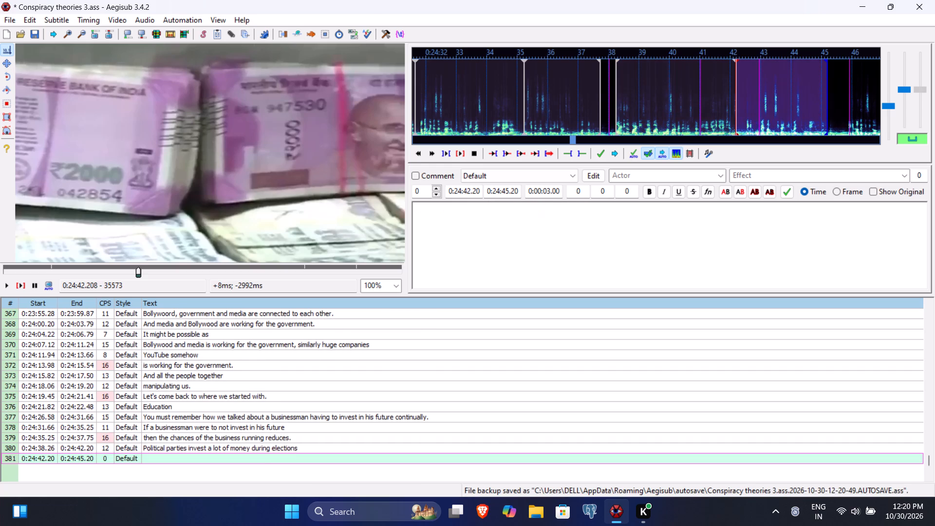
Play the video for the new subtitle line and set its start time to 0:24:42.53.
{"action": "left_click", "coordinate": [16, 282]}
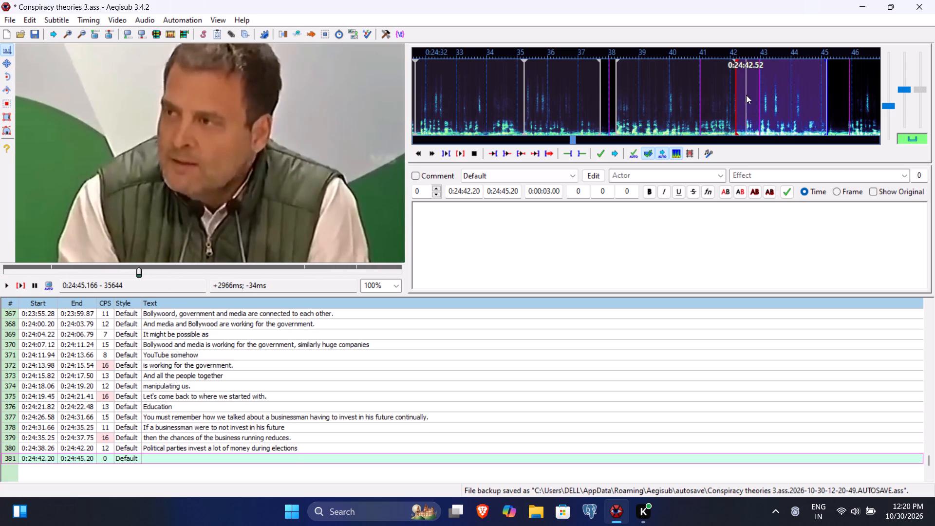
{"action": "left_click", "coordinate": [471, 193]}
{"action": "type", "text": "53"}
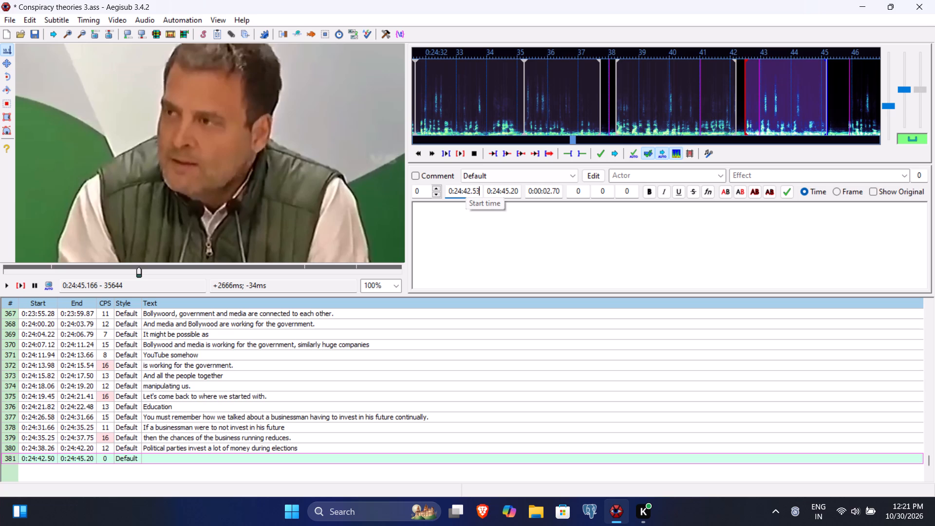
Enter "but the money is invested and used up." as the subtitle text and commit the line.
{"action": "left_click", "coordinate": [457, 237]}
{"action": "type", "text": "but h"}
{"action": "key", "text": "BackSpace"}
{"action": "type", "text": "the money is investe"}
{"action": "key", "text": "space"}
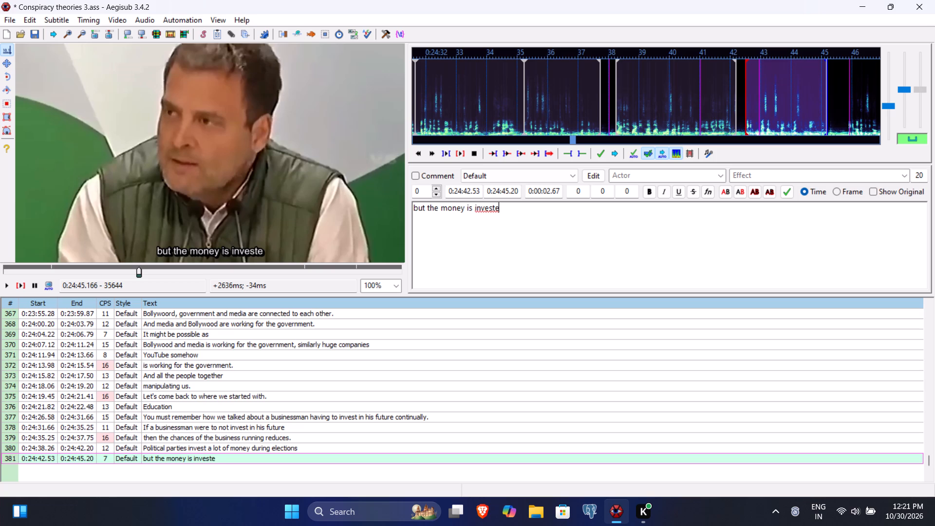
{"action": "key", "text": "BackSpace"}
{"action": "type", "text": "d and used up"}
{"action": "key", "text": "period"}
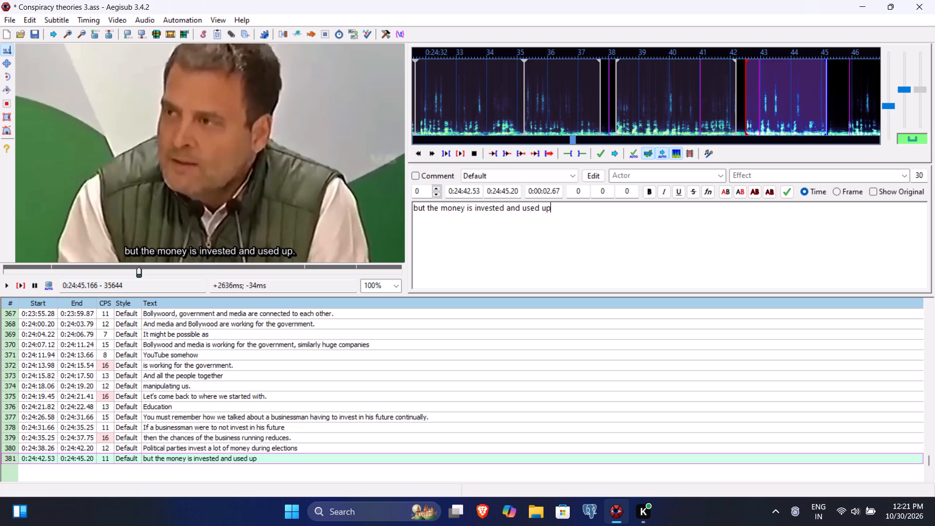
{"action": "key", "text": "Return"}
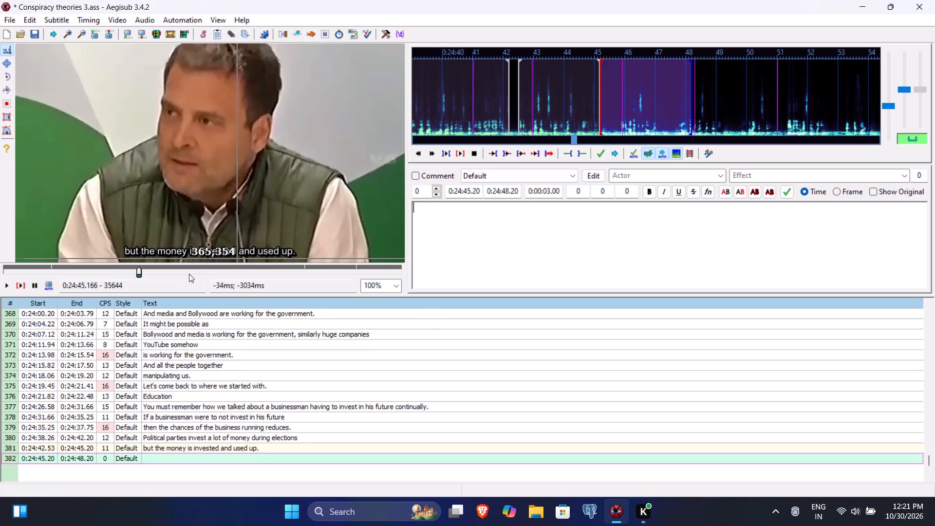
Play the video for the new subtitle line and set its end time to 0:24:49.50 and start time to 0:24:45.80.
{"action": "left_click", "coordinate": [24, 284]}
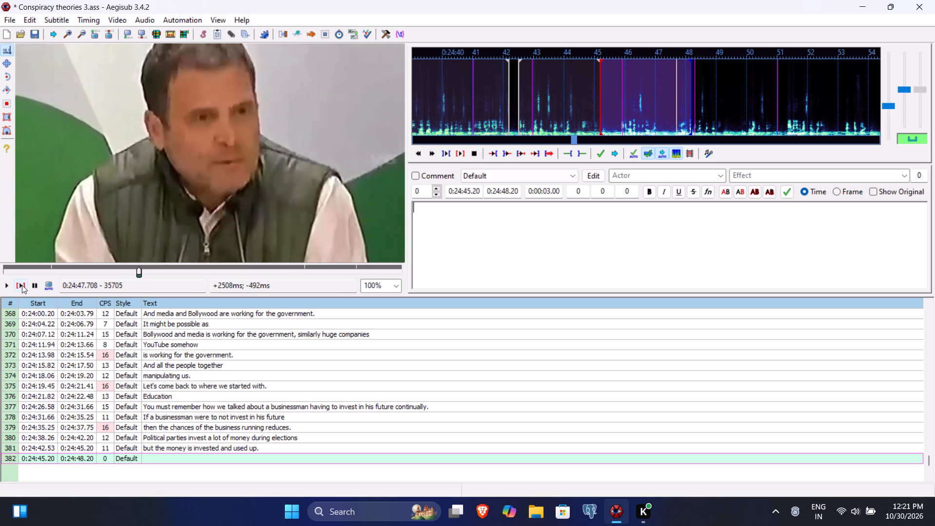
{"action": "left_click", "coordinate": [1, 285]}
{"action": "left_click", "coordinate": [1, 285]}
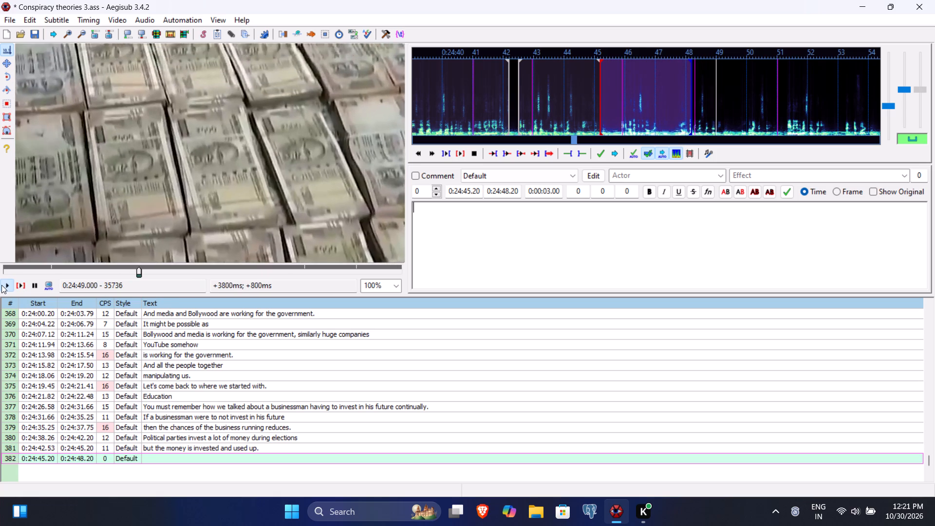
{"action": "double_click", "coordinate": [1, 285]}
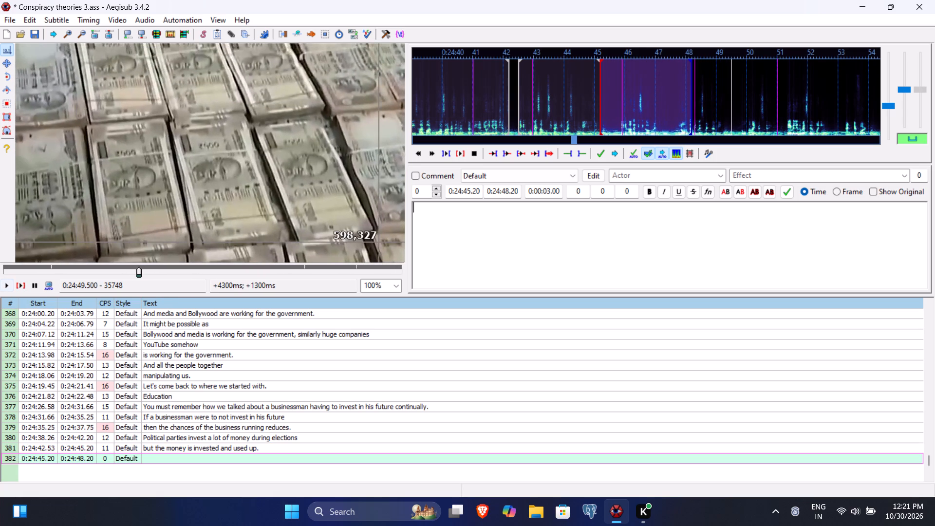
{"action": "left_click", "coordinate": [504, 191]}
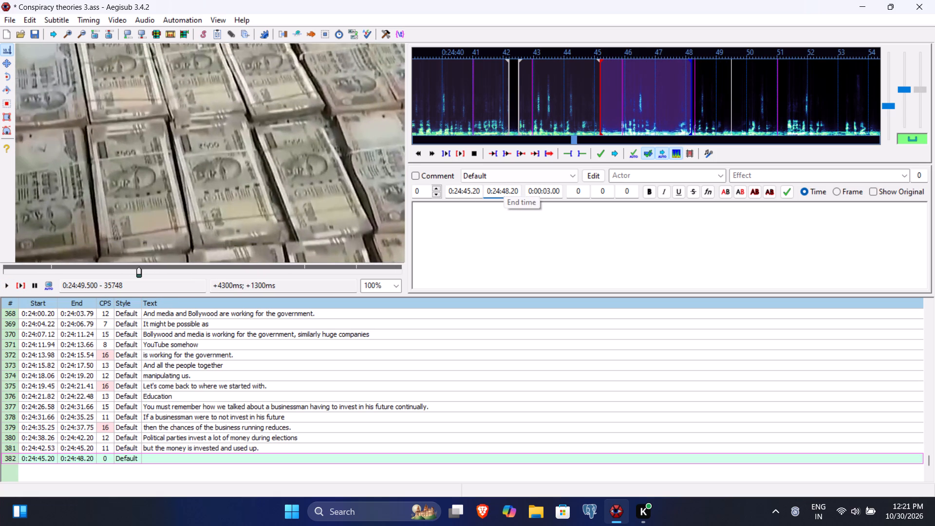
{"action": "type", "text": "950"}
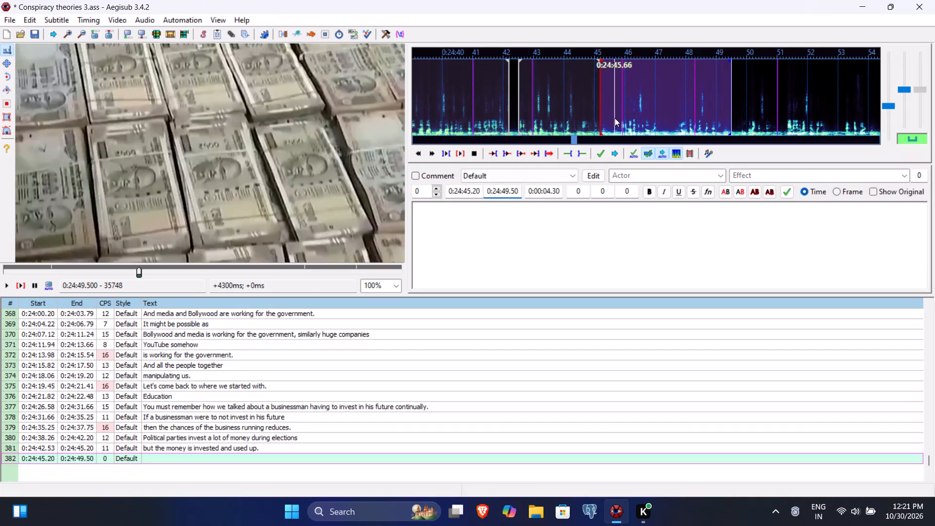
{"action": "left_click", "coordinate": [471, 192]}
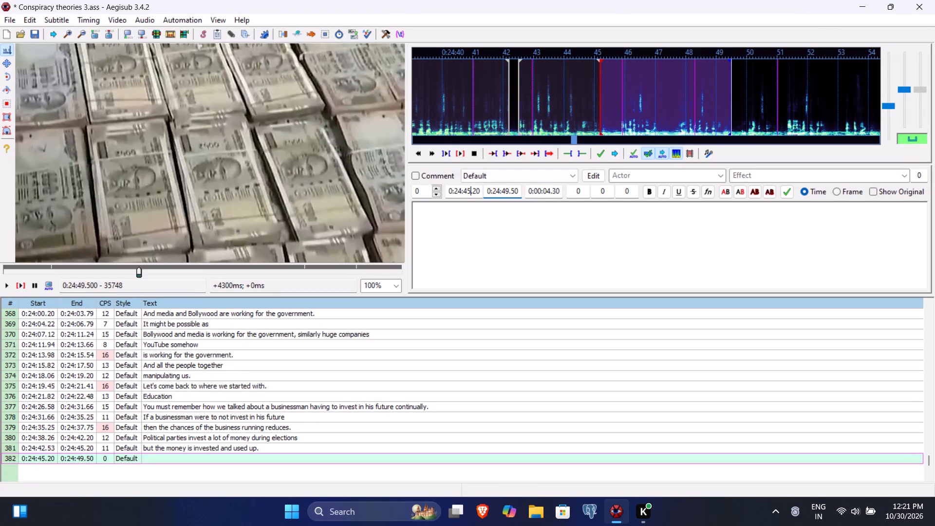
{"action": "key", "text": "8"}
Enter "But if a government were to invest for long term" as the subtitle text and commit the line.
{"action": "left_click", "coordinate": [464, 235]}
{"action": "type", "text": "But if a government were to"}
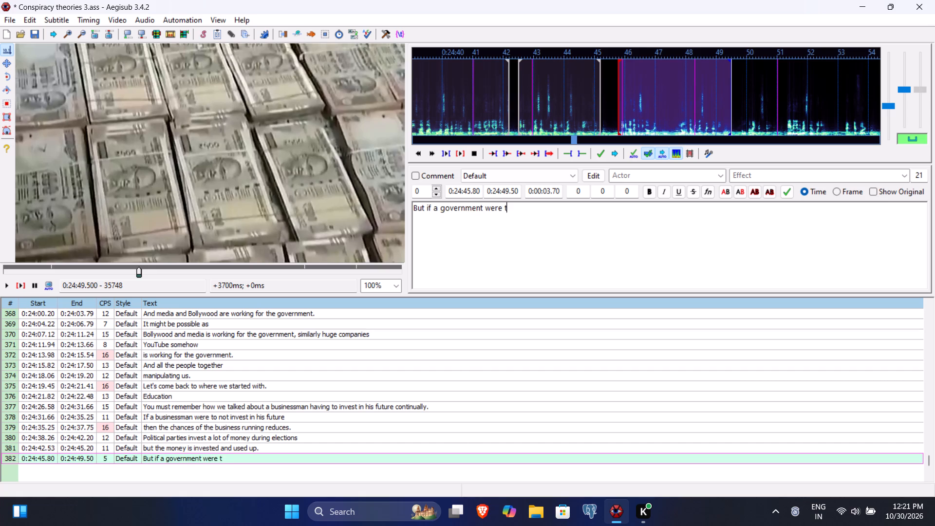
{"action": "key", "text": "space"}
{"action": "type", "text": "invest for long term"}
{"action": "key", "text": "Return"}
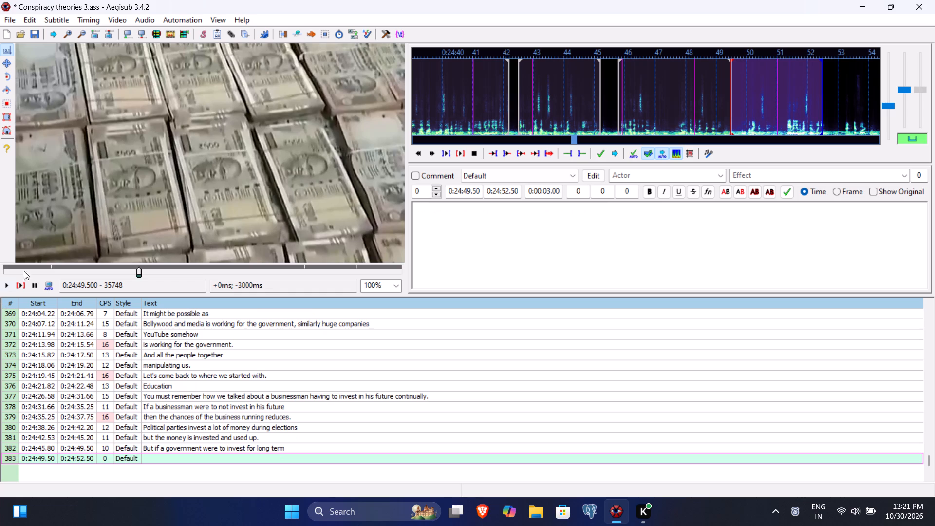
Play the video for the new subtitle line and set its end time to 0:24:51.00 and start time to 0:24:50.00.
{"action": "left_click", "coordinate": [22, 283]}
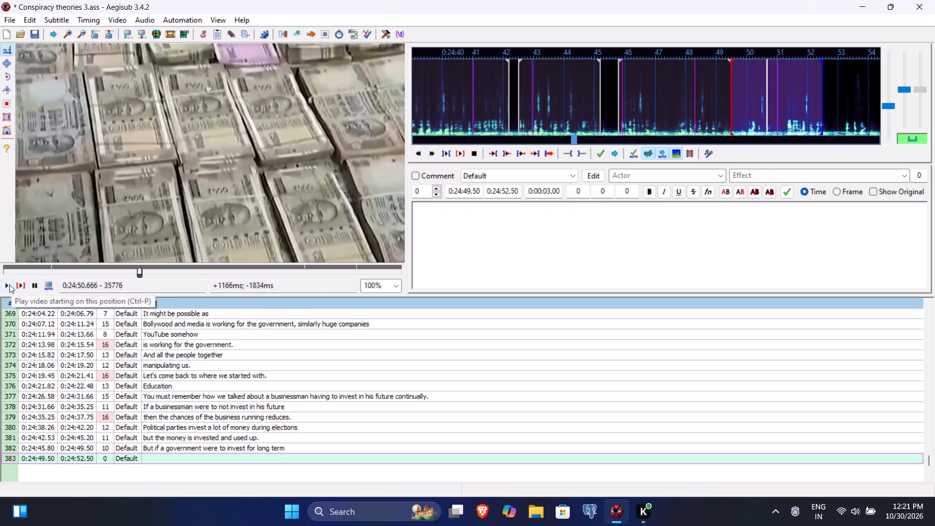
{"action": "left_click", "coordinate": [9, 284]}
{"action": "left_click", "coordinate": [507, 190]}
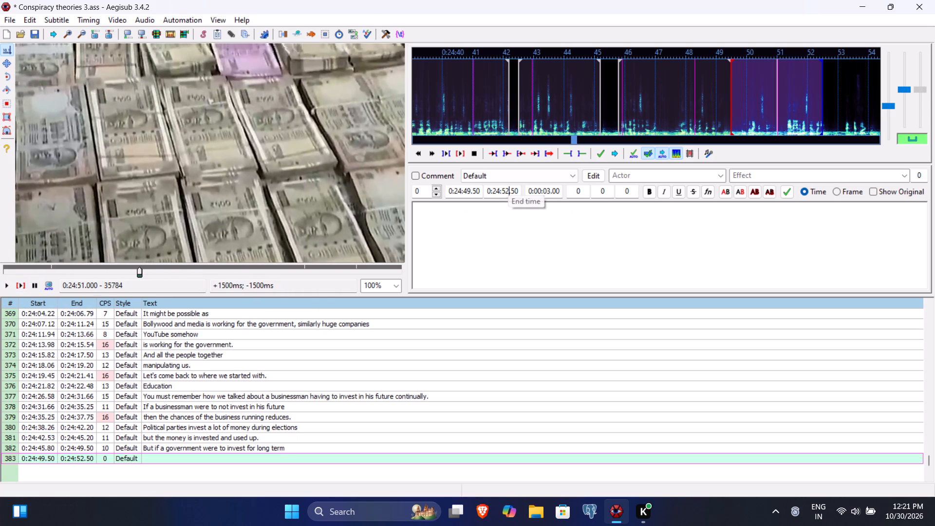
{"action": "key", "text": "BackSpace"}
{"action": "type", "text": "100"}
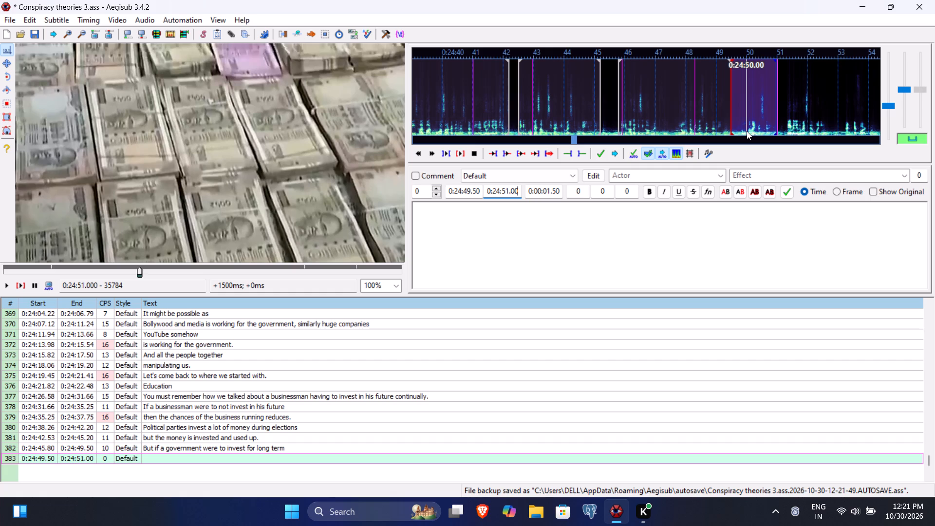
{"action": "left_click", "coordinate": [465, 192]}
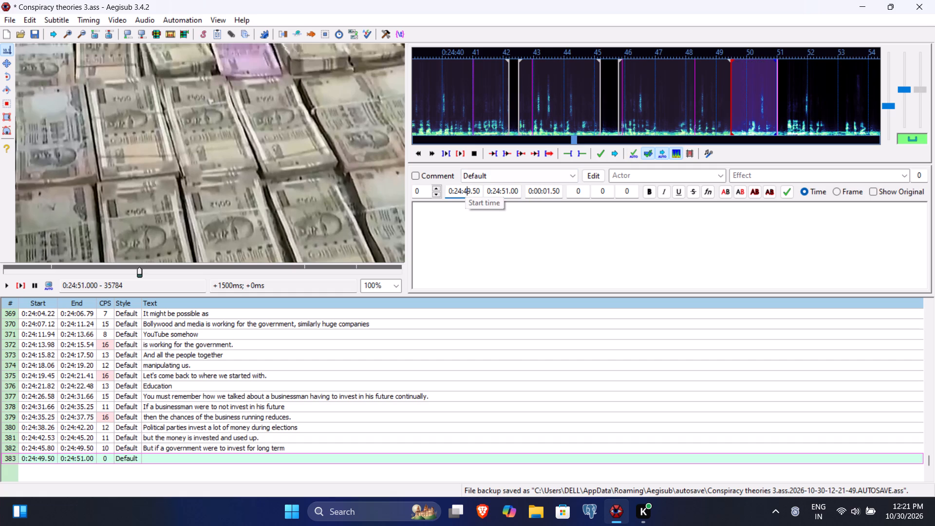
{"action": "key", "text": "BackSpace"}
{"action": "type", "text": "5000"}
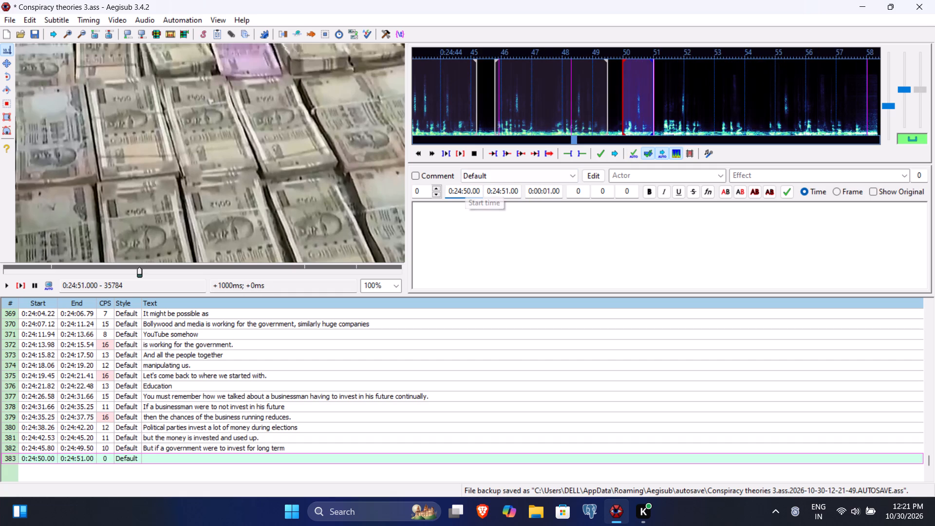
Enter "where would they invest?" as the subtitle text and commit the line.
{"action": "left_click", "coordinate": [465, 229]}
{"action": "type", "text": "ww"}
{"action": "key", "text": "BackSpace"}
{"action": "type", "text": "here would they invest?"}
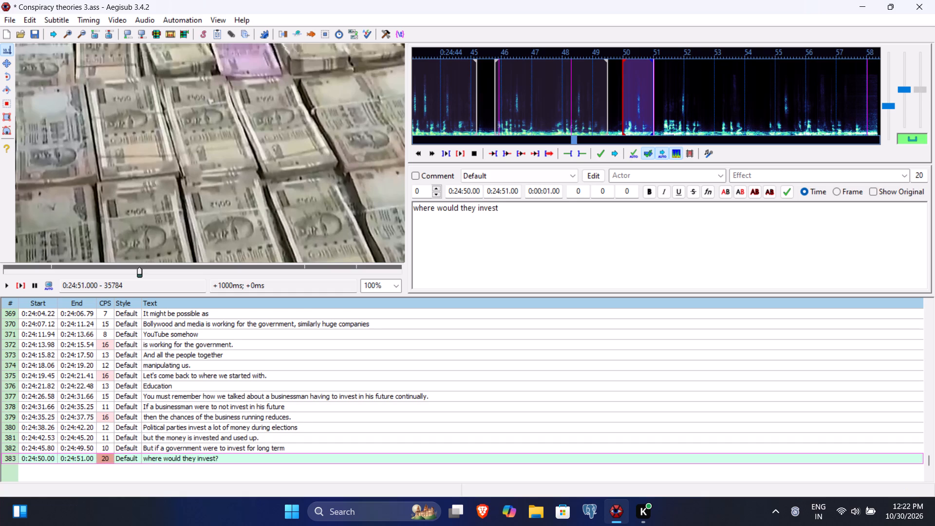
{"action": "key", "text": "Return"}
Play the video for the new subtitle line and set its end time to 0:24:52.62 and start time to 0:24:51.35.
{"action": "left_click", "coordinate": [17, 284]}
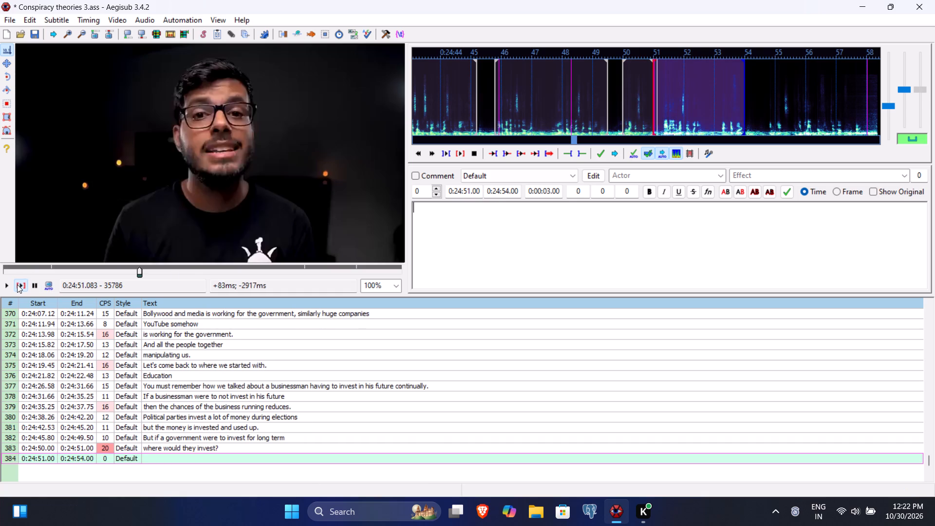
{"action": "left_click", "coordinate": [3, 285]}
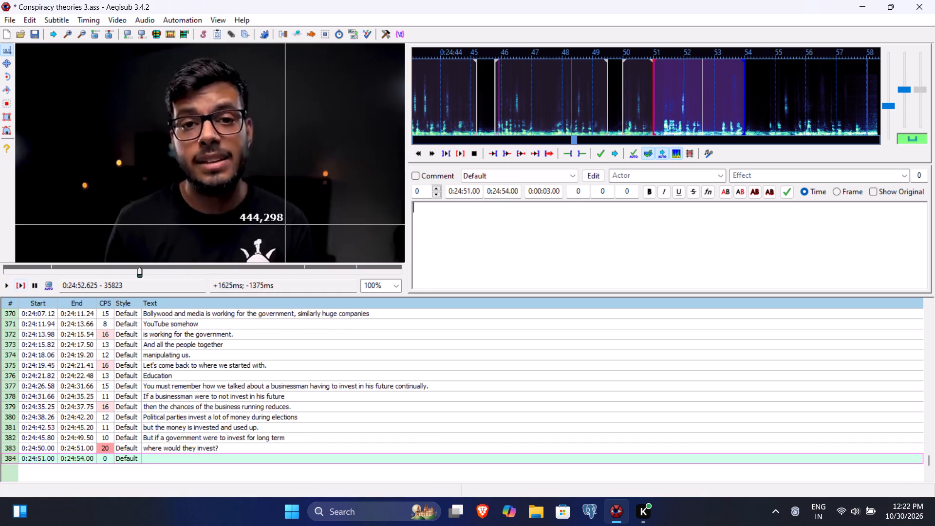
{"action": "left_click", "coordinate": [506, 192]}
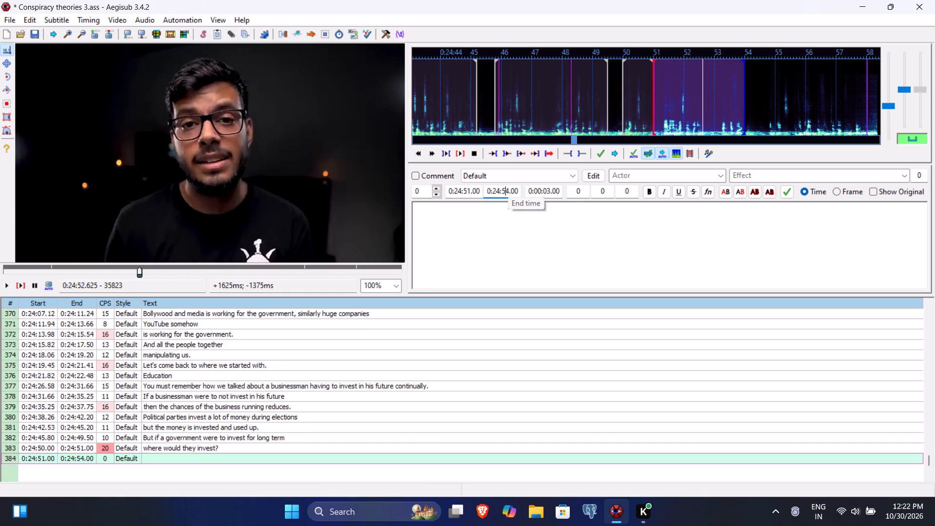
{"action": "key", "text": "2"}
{"action": "type", "text": "62"}
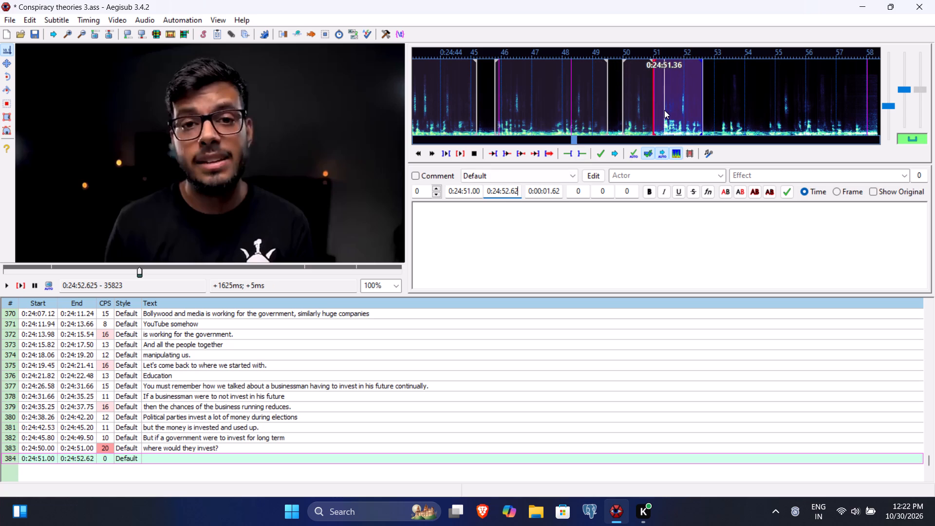
{"action": "left_click", "coordinate": [472, 192]}
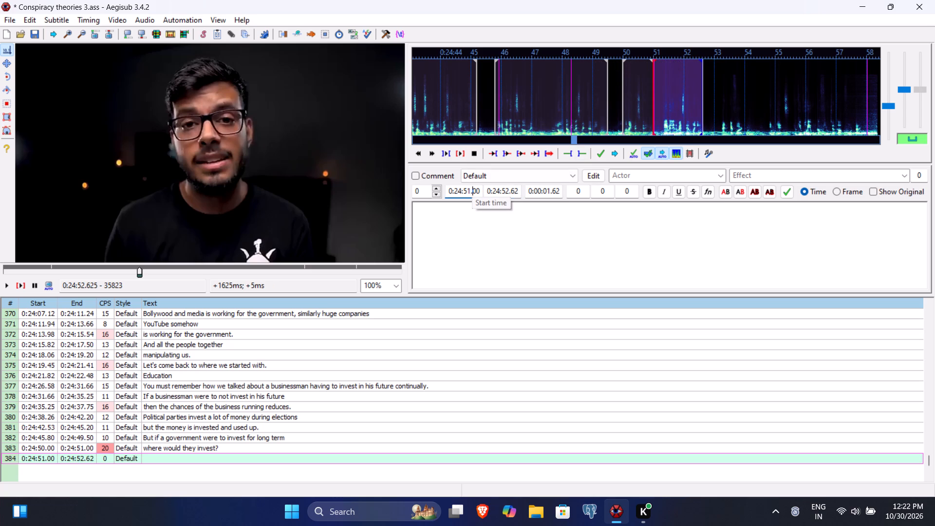
{"action": "type", "text": "35"}
Enter "They'll invest their money" as the subtitle text and commit the line.
{"action": "left_click", "coordinate": [462, 233]}
{"action": "type", "text": "They w"}
{"action": "key", "text": "BackSpace"}
{"action": "key", "text": "BackSpace"}
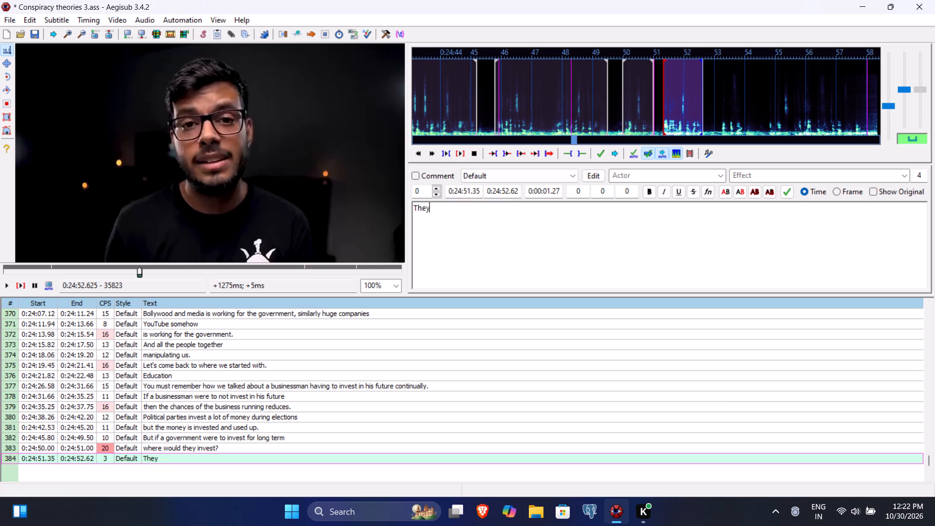
{"action": "type", "text": "'w"}
{"action": "key", "text": "BackSpace"}
{"action": "type", "text": "ll invest their money"}
{"action": "key", "text": "Return"}
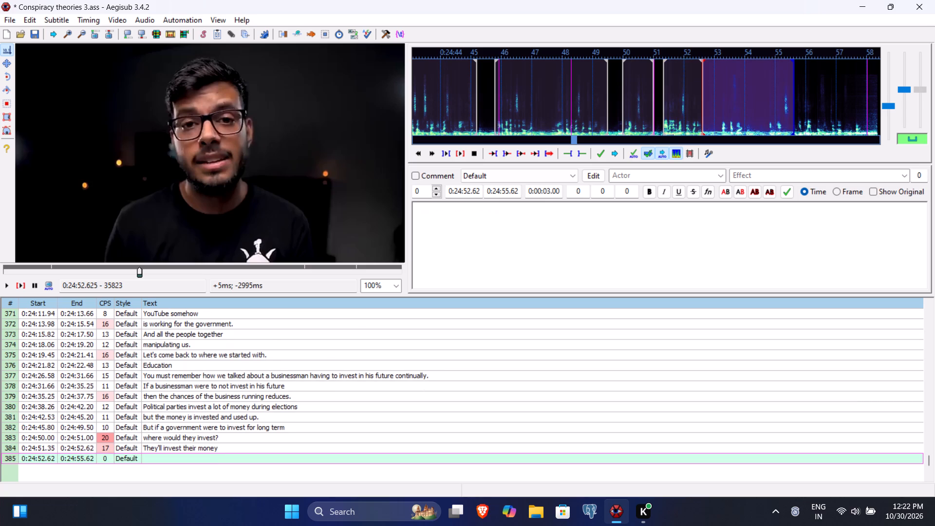
Play the video for the new subtitle line and set its end time to 0:24:54.25 and start time to 0:24:53.18.
{"action": "left_click", "coordinate": [23, 288]}
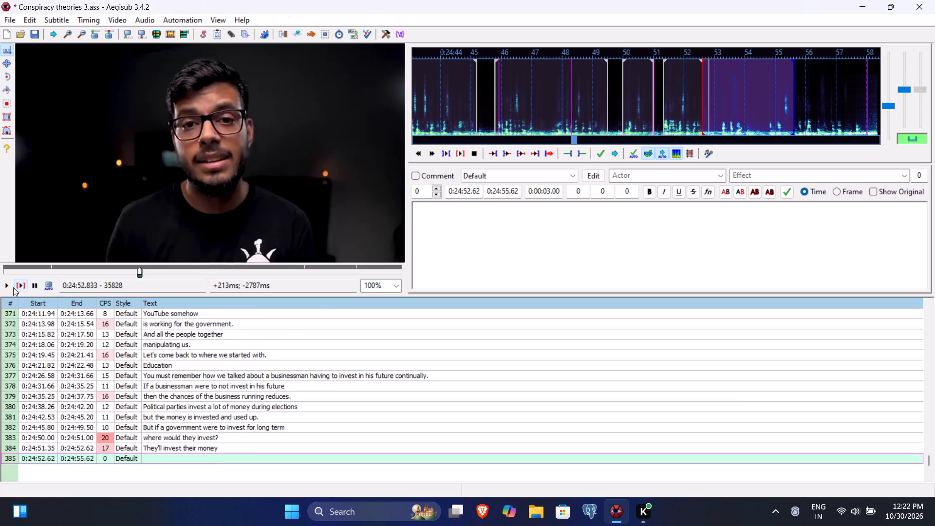
{"action": "left_click", "coordinate": [6, 284]}
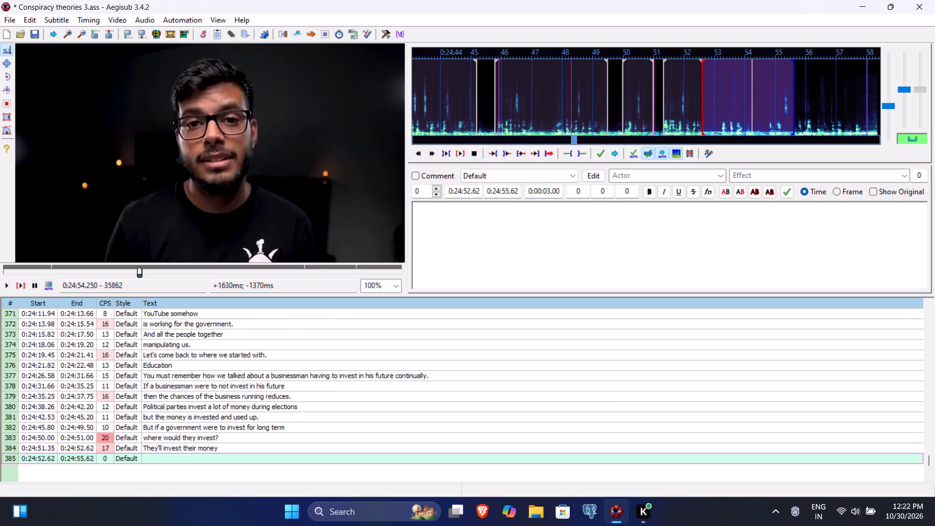
{"action": "left_click", "coordinate": [505, 193]}
{"action": "type", "text": "425"}
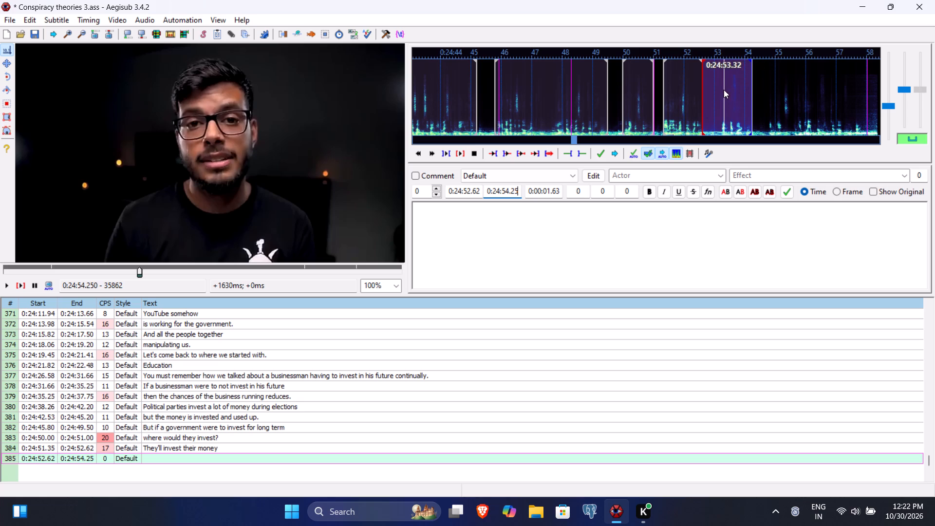
{"action": "left_click", "coordinate": [465, 193]}
{"action": "type", "text": "318"}
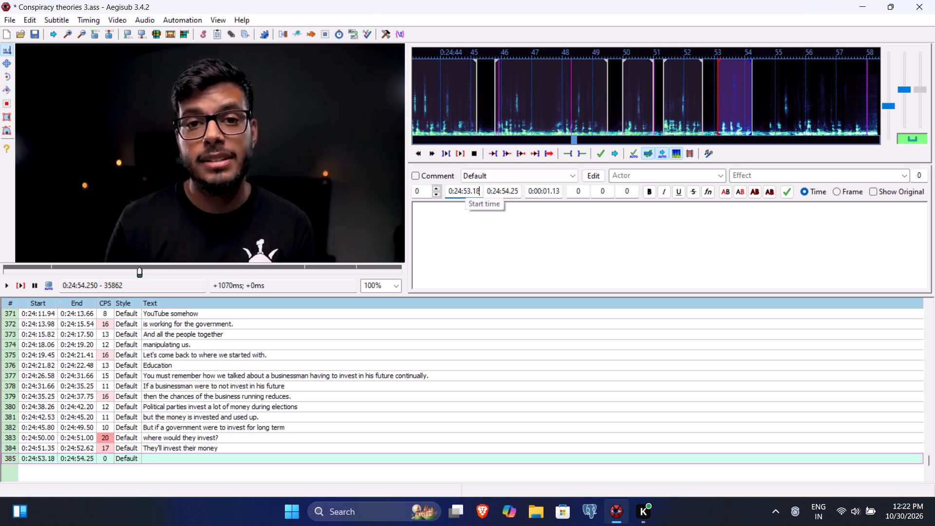
Enter "and effort" as the subtitle text and commit the line.
{"action": "left_click", "coordinate": [463, 220]}
{"action": "type", "text": "and effort"}
{"action": "key", "text": "Return"}
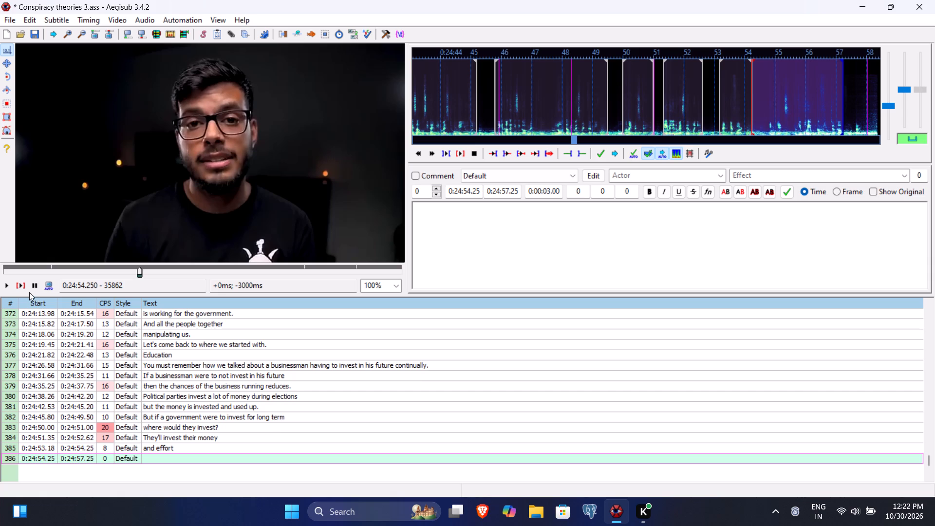
Play the video for the new subtitle line and set its end time to 0:24:55.58 and start time to 0:24:54.78.
{"action": "left_click", "coordinate": [21, 285]}
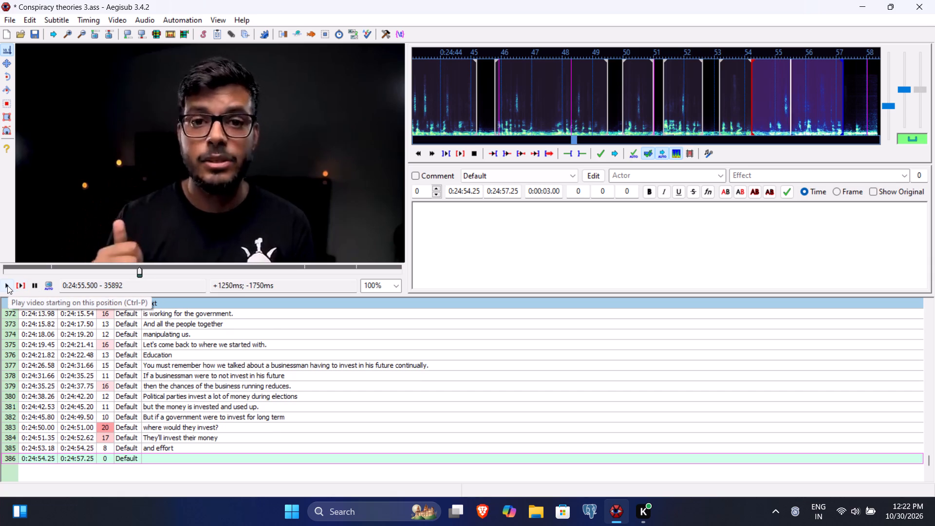
{"action": "left_click", "coordinate": [7, 285]}
{"action": "left_click", "coordinate": [25, 284]}
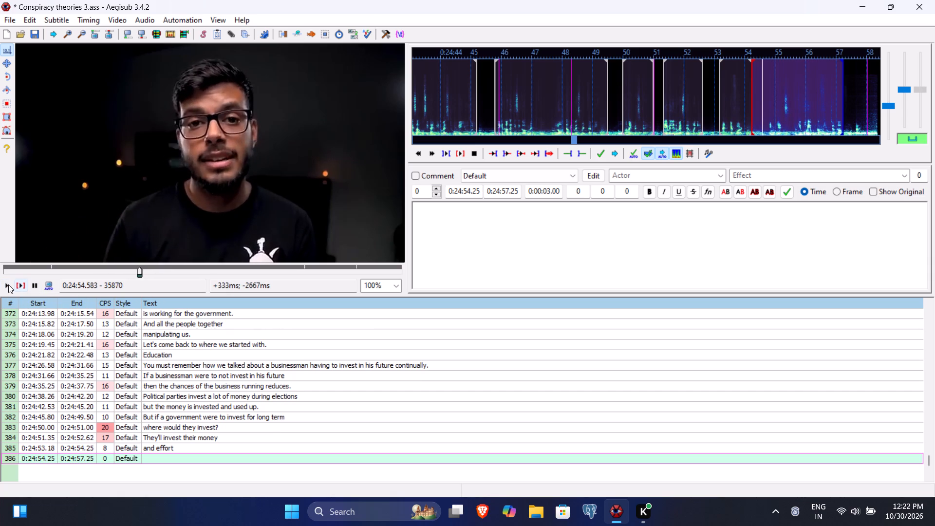
{"action": "left_click", "coordinate": [8, 284]}
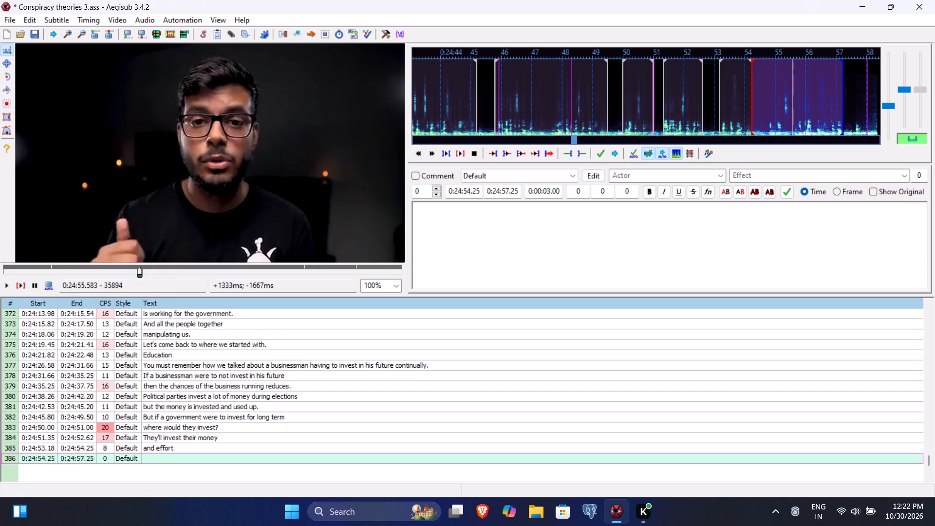
{"action": "left_click", "coordinate": [505, 192]}
{"action": "key", "text": "5"}
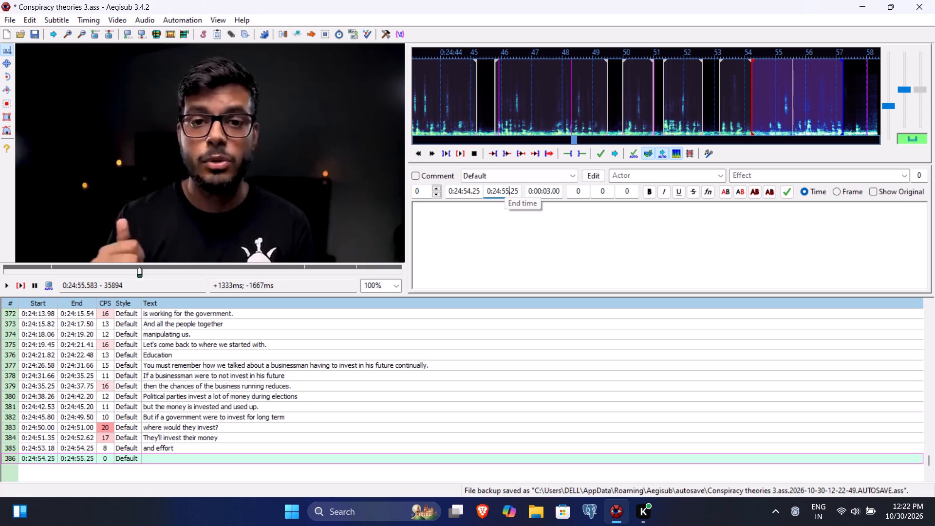
{"action": "type", "text": "58"}
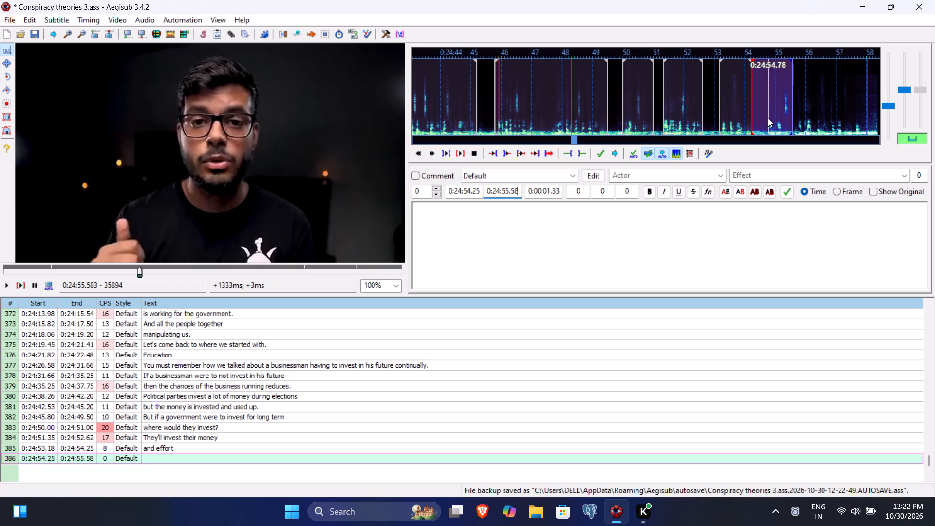
{"action": "left_click", "coordinate": [468, 196]}
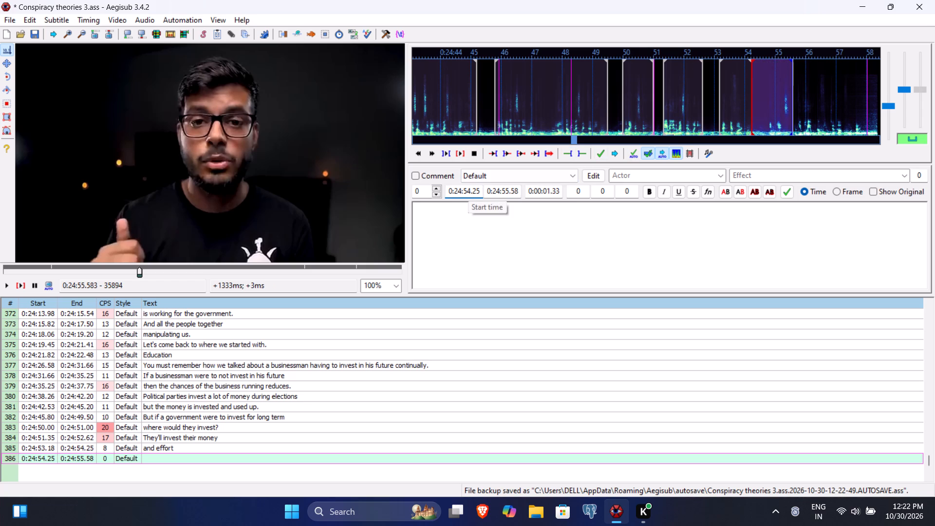
{"action": "type", "text": "478"}
Enter "in kids." as the subtitle text and commit the line.
{"action": "left_click", "coordinate": [467, 225]}
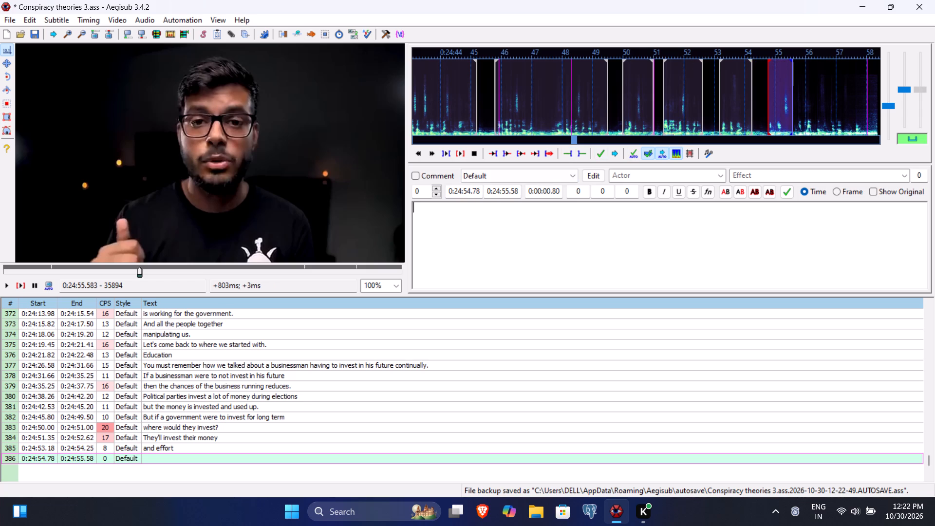
{"action": "type", "text": "in kids."}
{"action": "key", "text": "Return"}
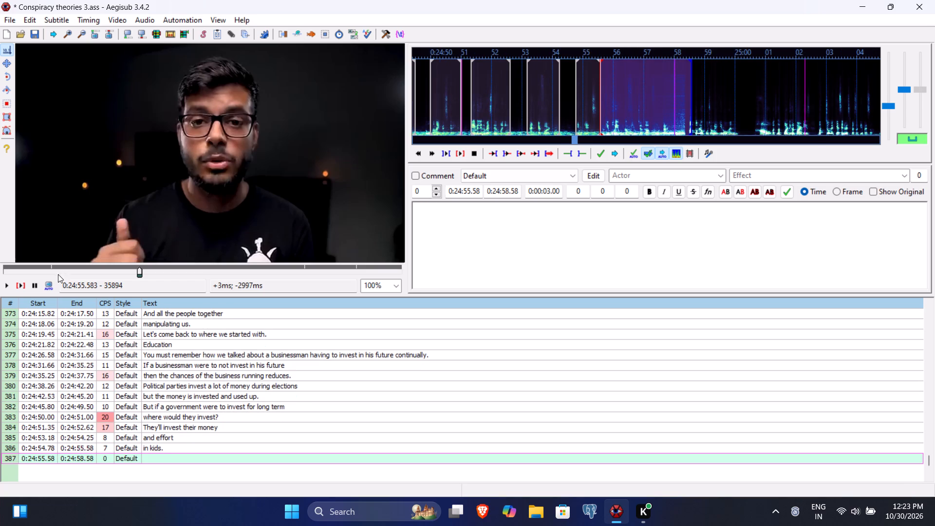
Play the video for the new subtitle line and set its end time to 0:24:58.16.
{"action": "left_click", "coordinate": [23, 282]}
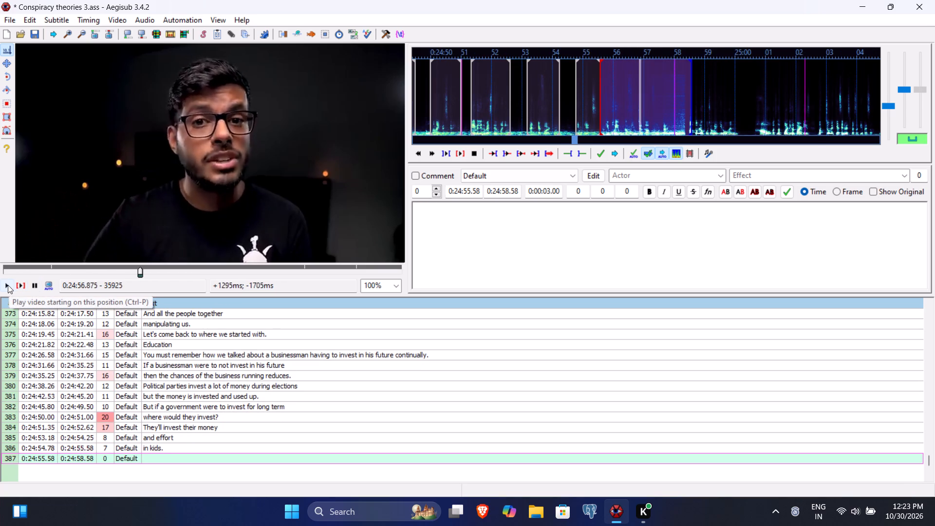
{"action": "left_click", "coordinate": [8, 285]}
{"action": "left_click", "coordinate": [8, 285]}
{"action": "left_click", "coordinate": [8, 285]}
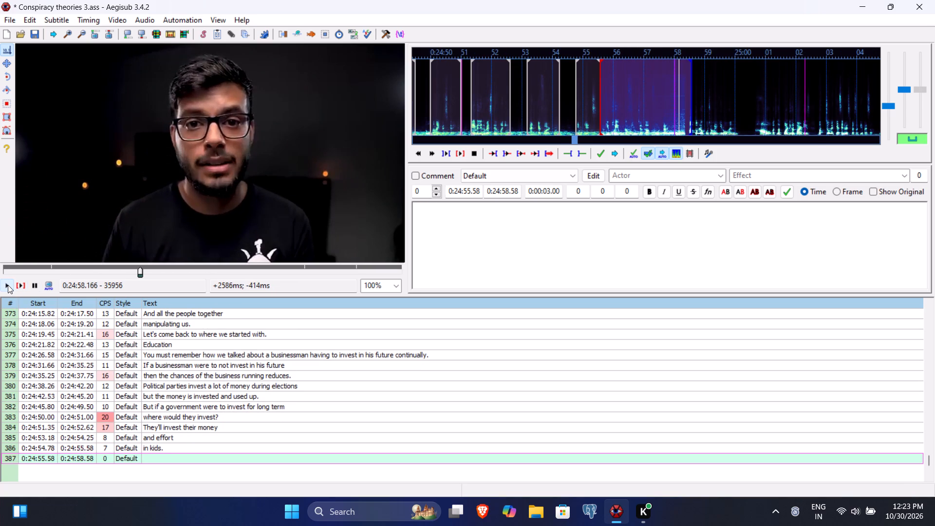
{"action": "left_click", "coordinate": [513, 188]}
{"action": "key", "text": "BackSpace"}
{"action": "type", "text": "16"}
Enter "Because they are the future vote bank." as the subtitle text and commit the line.
{"action": "left_click", "coordinate": [497, 239]}
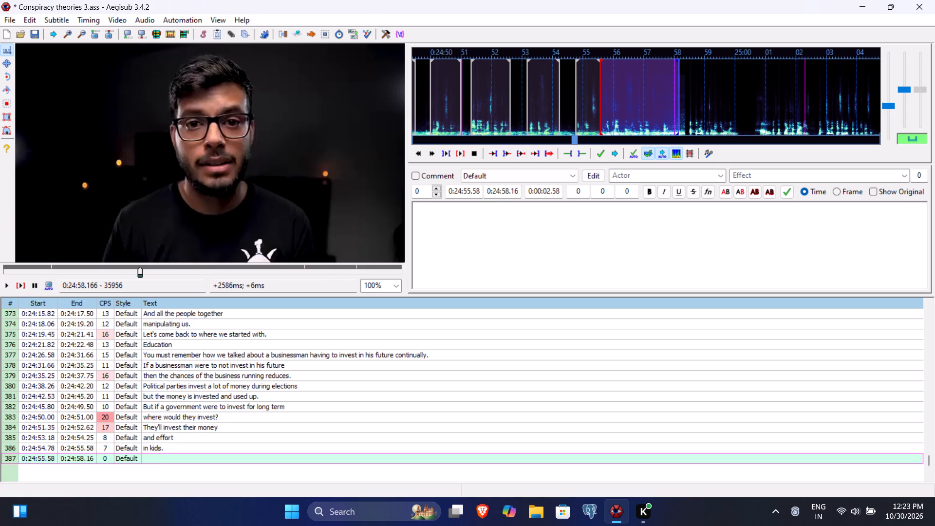
{"action": "type", "text": "Because they t"}
{"action": "key", "text": "BackSpace"}
{"action": "type", "text": "are the future vote banks."}
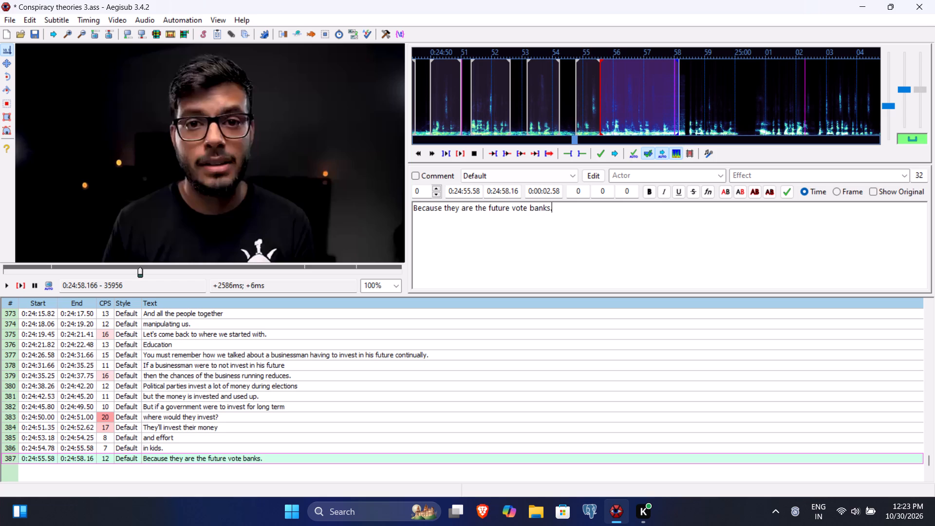
{"action": "key", "text": "BackSpace"}
{"action": "key", "text": "BackSpace"}
{"action": "key", "text": "period"}
{"action": "key", "text": "Return"}
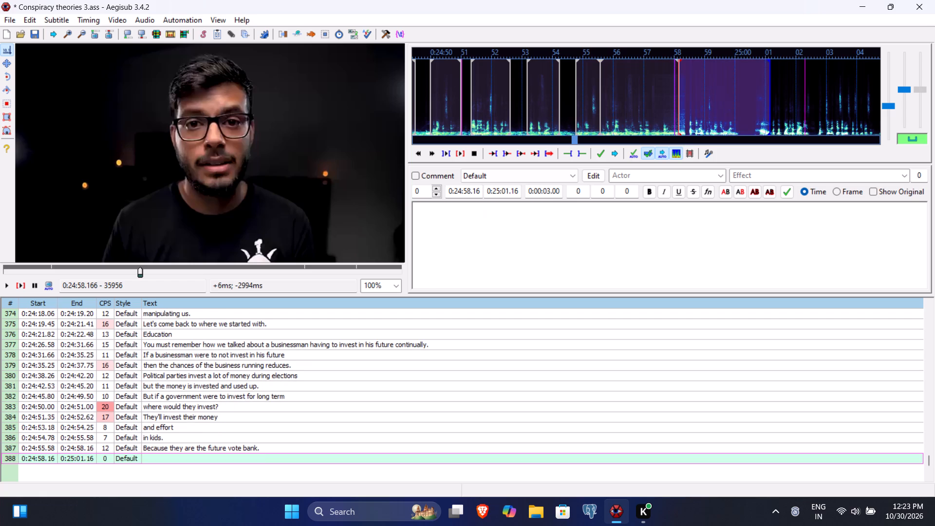
Play the video for the new subtitle line and set its end time to 0:25:00.20 and start time to 0:24:58.46.
{"action": "left_click", "coordinate": [21, 284]}
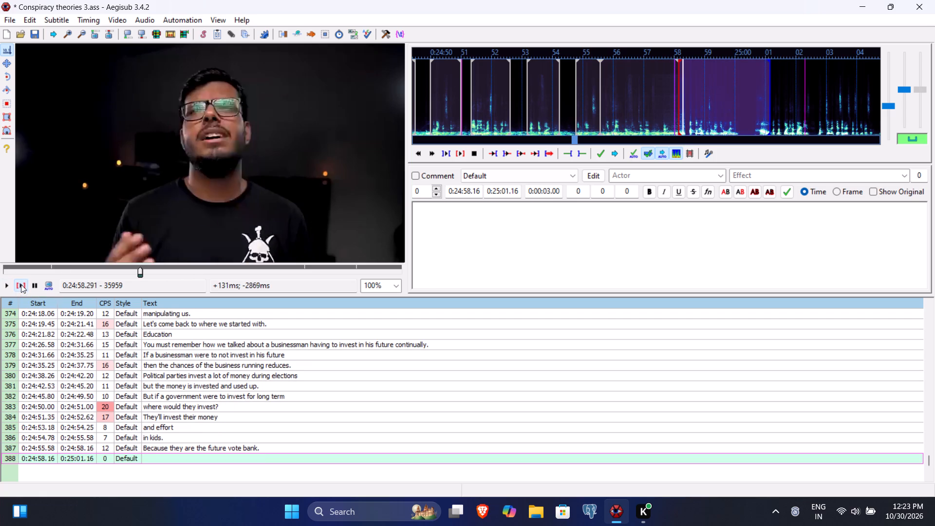
{"action": "left_click", "coordinate": [2, 287]}
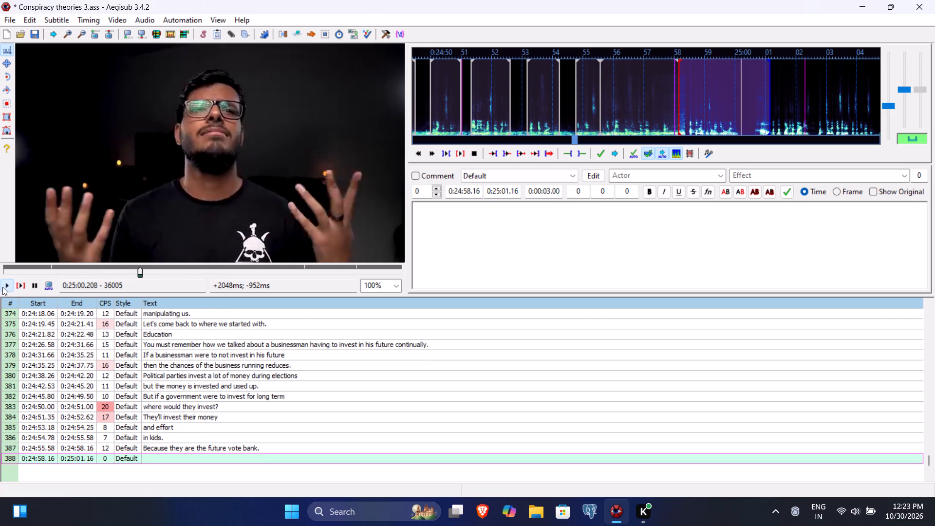
{"action": "left_click", "coordinate": [505, 192]}
{"action": "key", "text": "0"}
{"action": "type", "text": "20"}
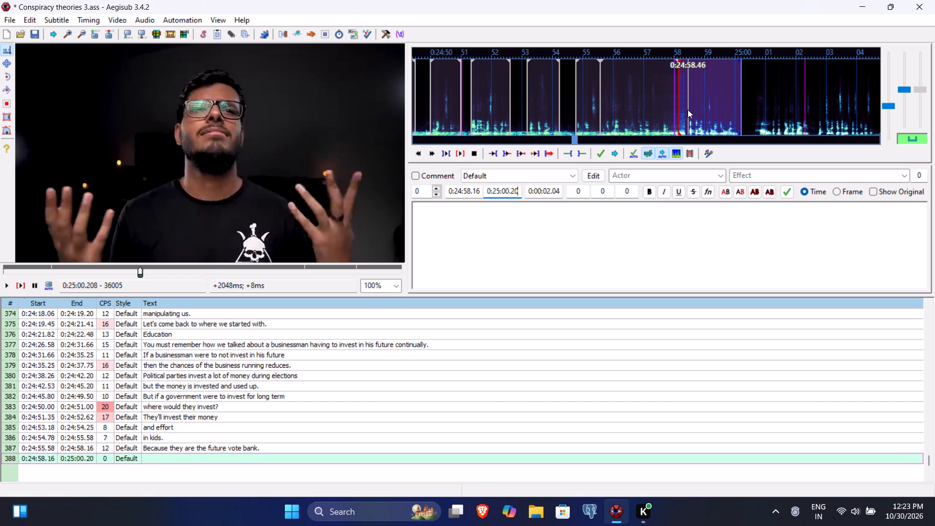
{"action": "left_click", "coordinate": [474, 193]}
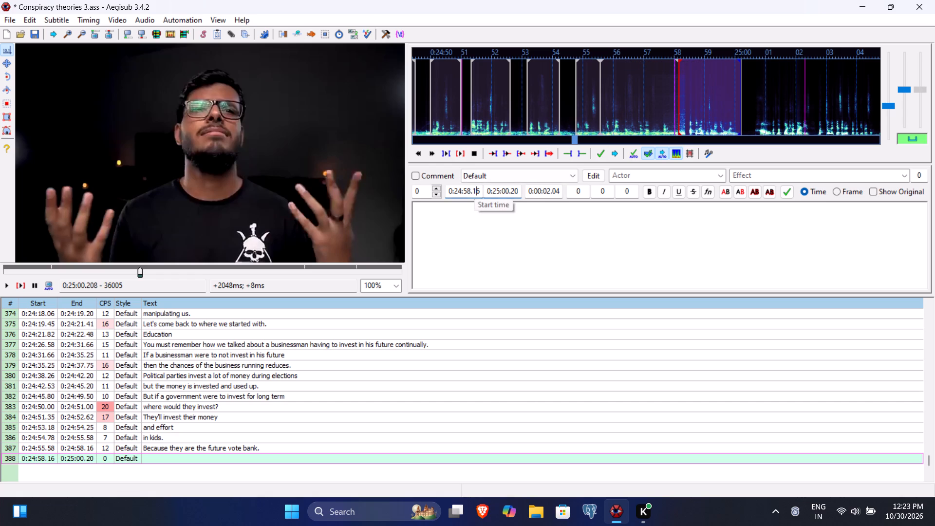
{"action": "key", "text": "BackSpace"}
{"action": "key", "text": "4"}
Enter "And you'll ask Rohan" as the subtitle text and commit the line.
{"action": "left_click", "coordinate": [469, 217]}
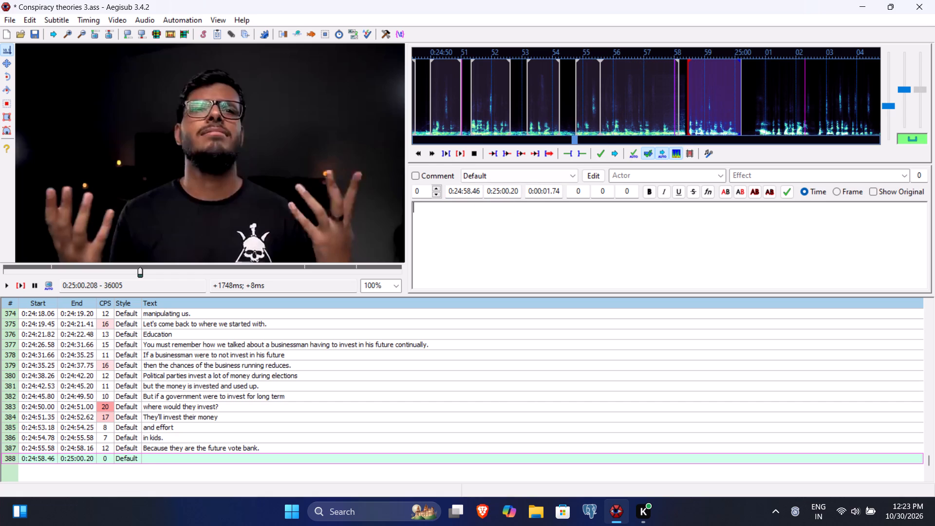
{"action": "type", "text": "And you''"}
{"action": "key", "text": "BackSpace"}
{"action": "type", "text": "ll ask ROa"}
{"action": "key", "text": "BackSpace"}
{"action": "key", "text": "BackSpace"}
{"action": "type", "text": "ohan"}
{"action": "key", "text": "Return"}
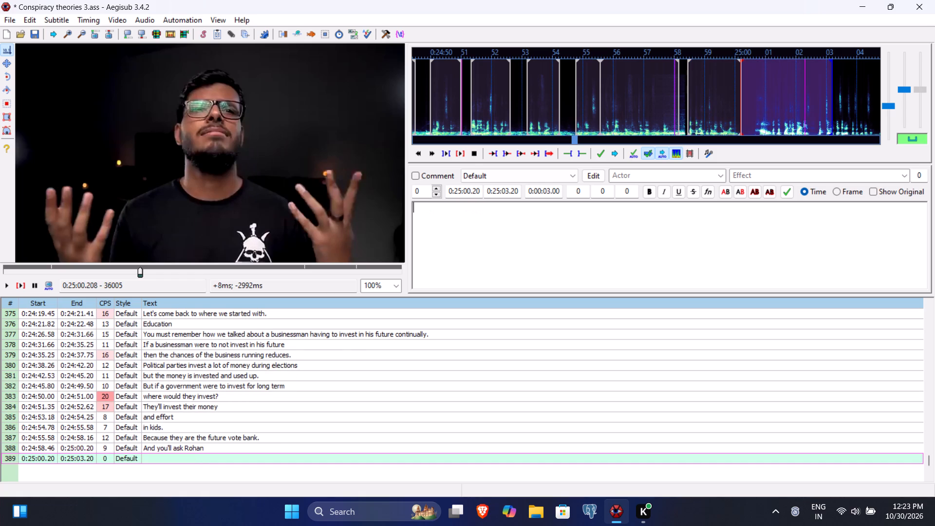
Play the video for the new subtitle line and set its end time to 0:25:04.54 and start time to 0:25:00.70.
{"action": "left_click", "coordinate": [22, 285]}
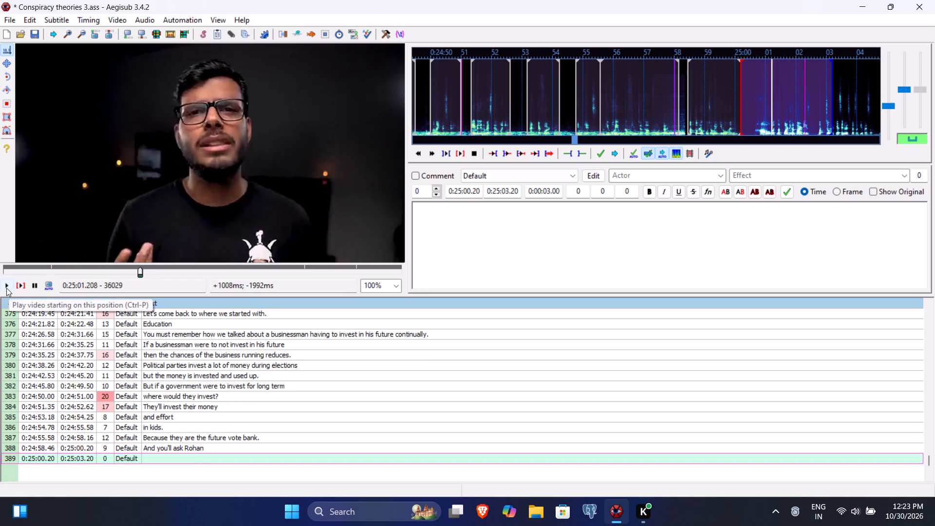
{"action": "left_click", "coordinate": [6, 288]}
{"action": "left_click", "coordinate": [6, 288]}
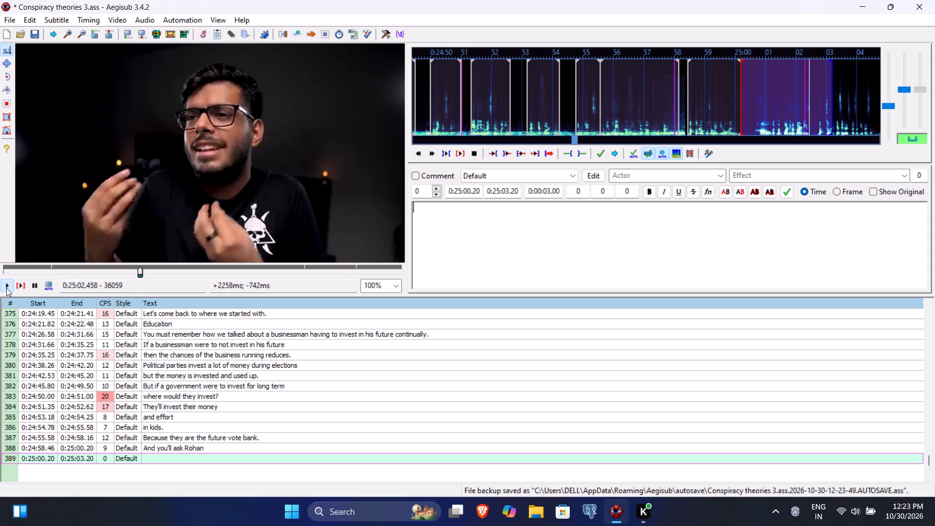
{"action": "left_click", "coordinate": [6, 288]}
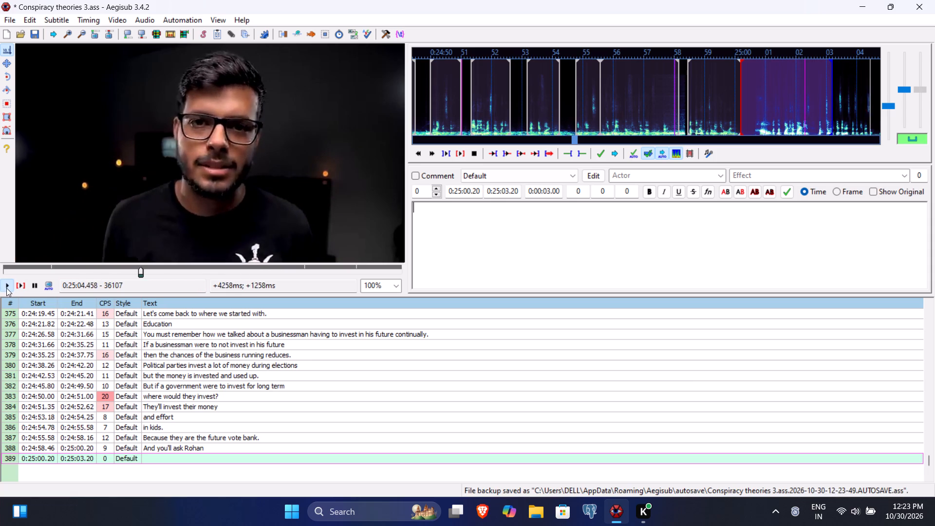
{"action": "left_click", "coordinate": [509, 193]}
{"action": "key", "text": "BackSpace"}
{"action": "key", "text": "4"}
{"action": "type", "text": "54"}
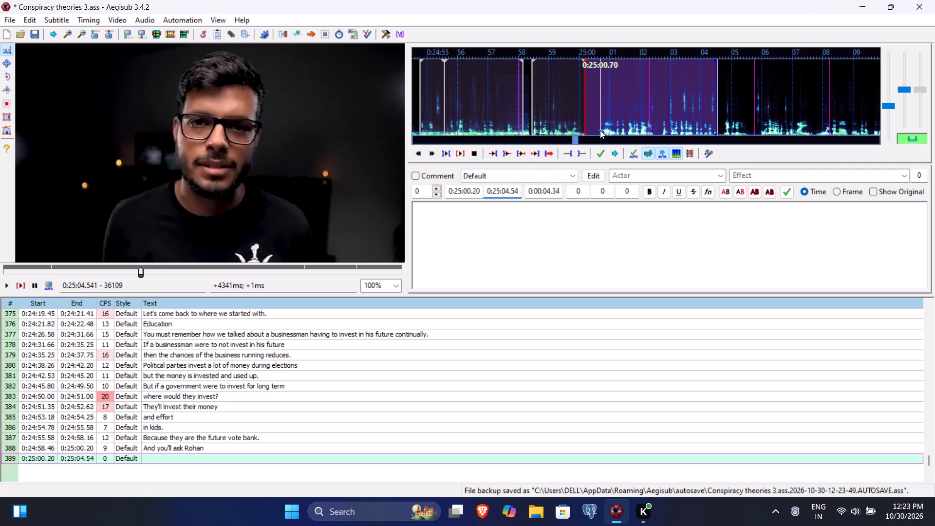
{"action": "left_click", "coordinate": [476, 192]}
{"action": "key", "text": "BackSpace"}
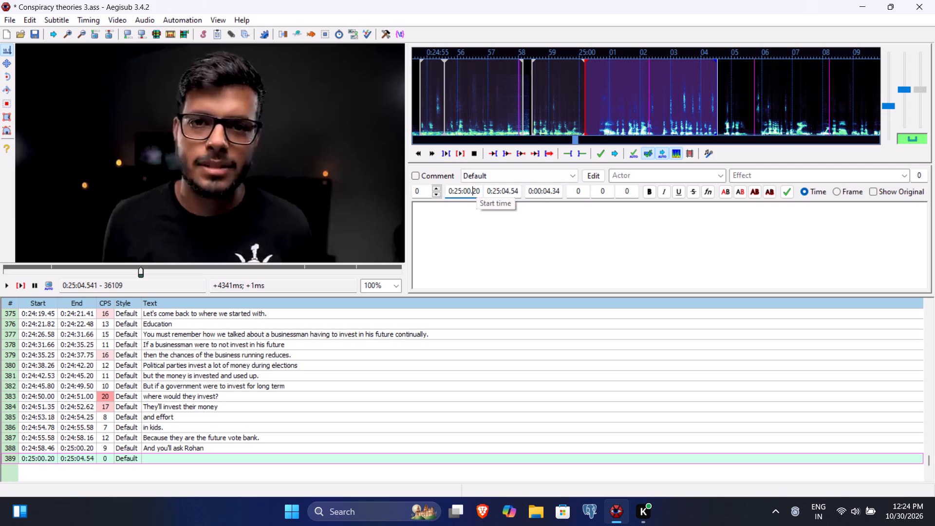
{"action": "key", "text": "7"}
Enter "how can political parties invest their money in children?" as the subtitle text and commit the line.
{"action": "left_click", "coordinate": [474, 220]}
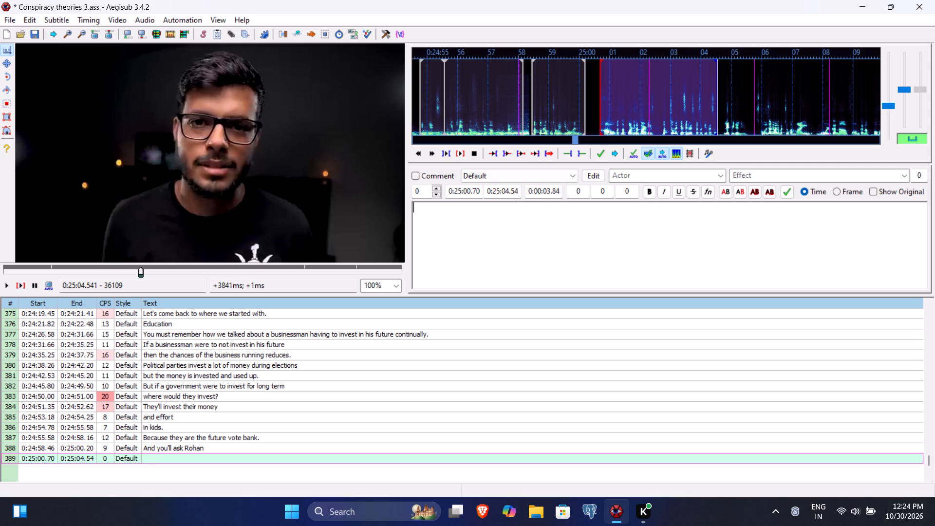
{"action": "type", "text": "how can political parties invest their mo"}
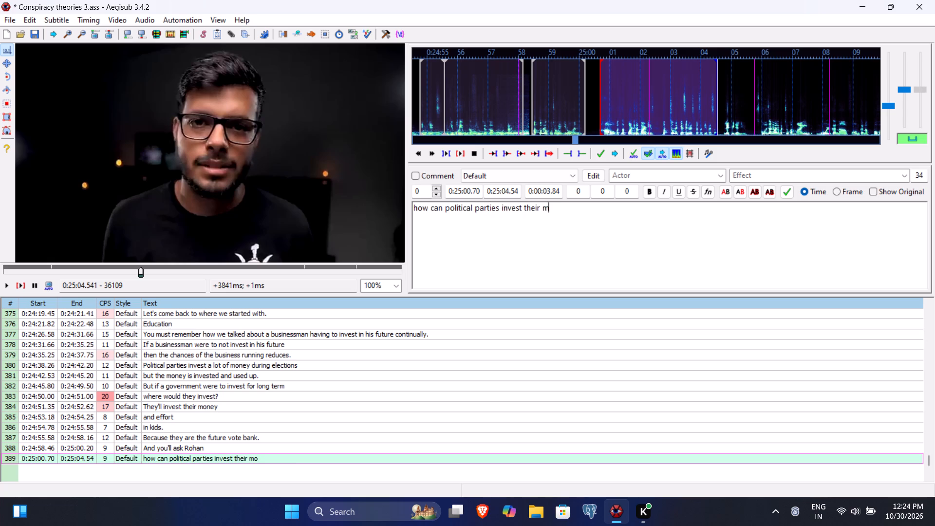
{"action": "type", "text": "o"}
{"action": "key", "text": "BackSpace"}
{"action": "type", "text": "ney in children"}
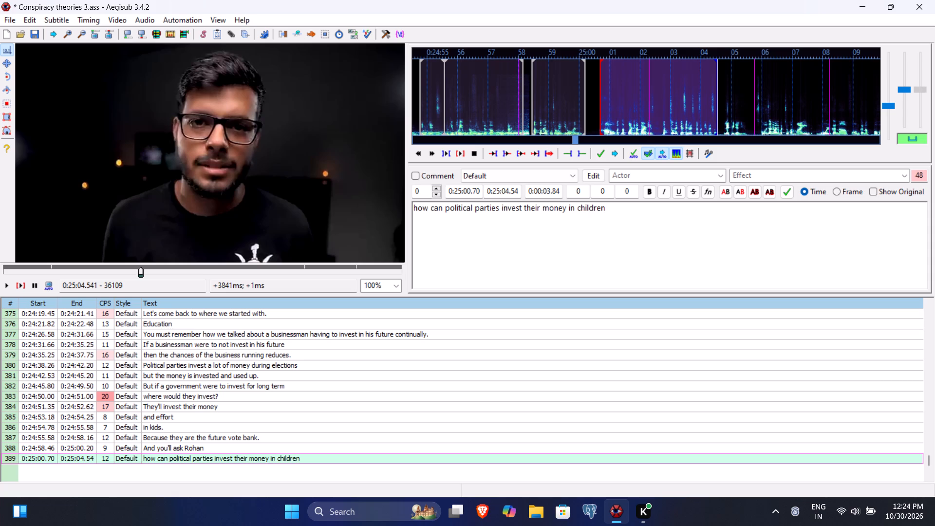
{"action": "key", "text": "shift+question"}
{"action": "key", "text": "Return"}
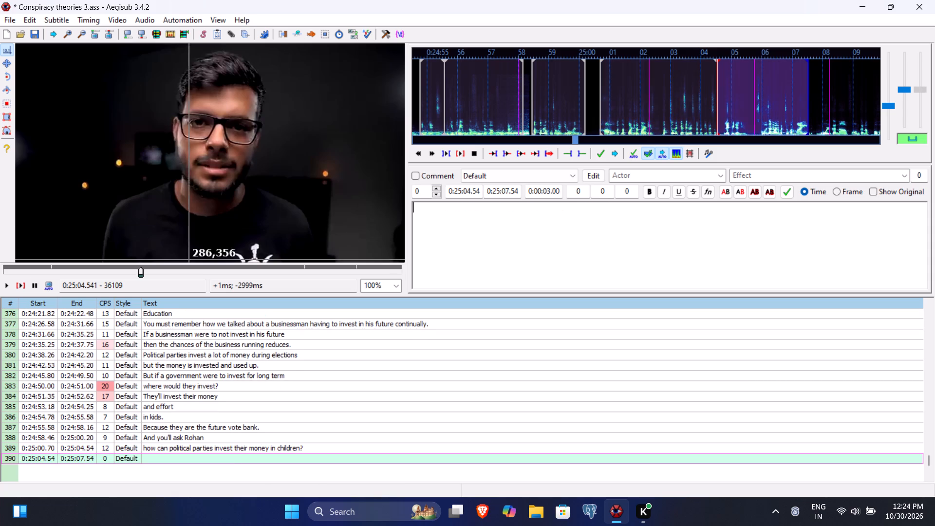
Play the video for the new subtitle line and set its end time to 0:25:05.54 and start time to 0:25:04.76.
{"action": "left_click", "coordinate": [23, 277]}
{"action": "left_click", "coordinate": [19, 284]}
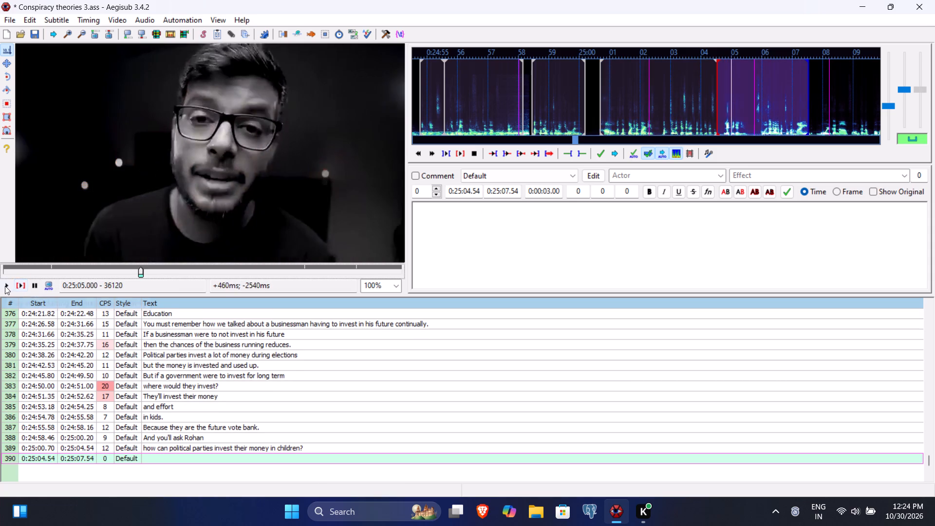
{"action": "left_click_drag", "start_coordinate": [4, 286], "coordinate": [396, 195]}
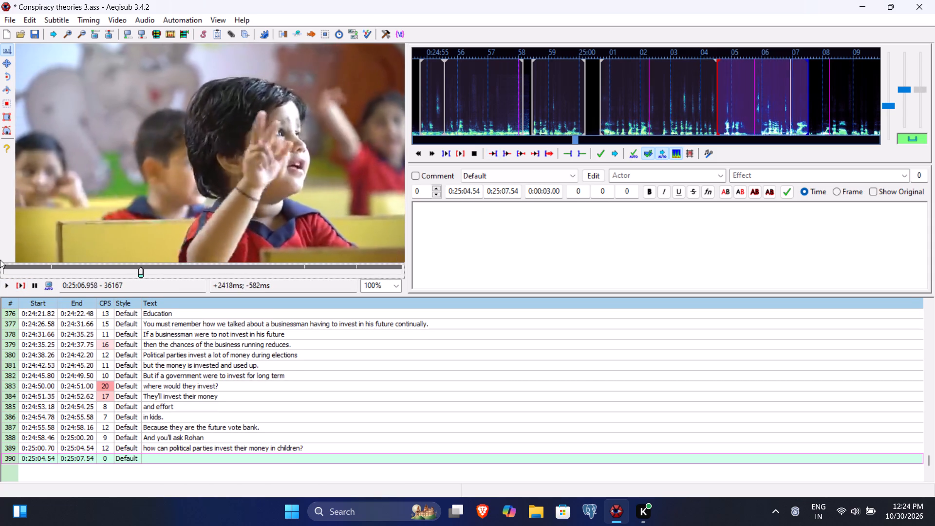
{"action": "left_click", "coordinate": [16, 281]}
{"action": "left_click", "coordinate": [6, 287]}
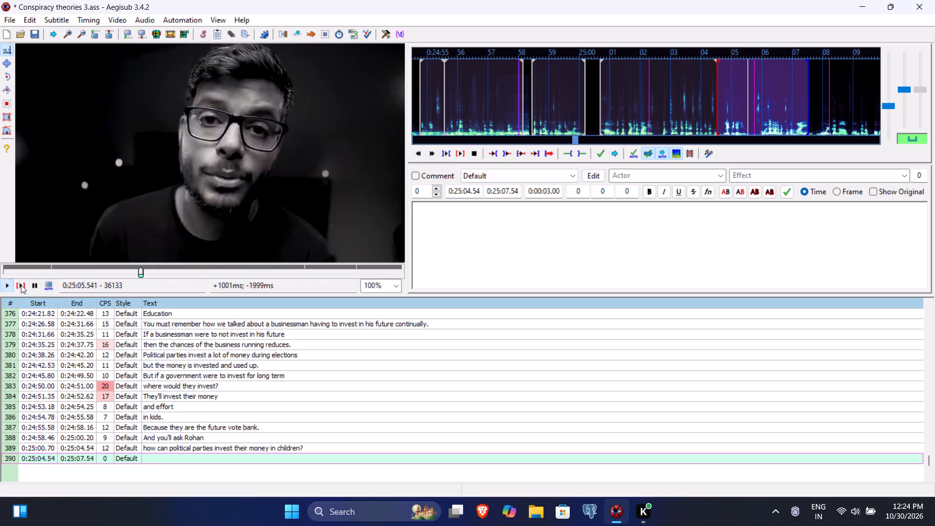
{"action": "left_click", "coordinate": [505, 191]}
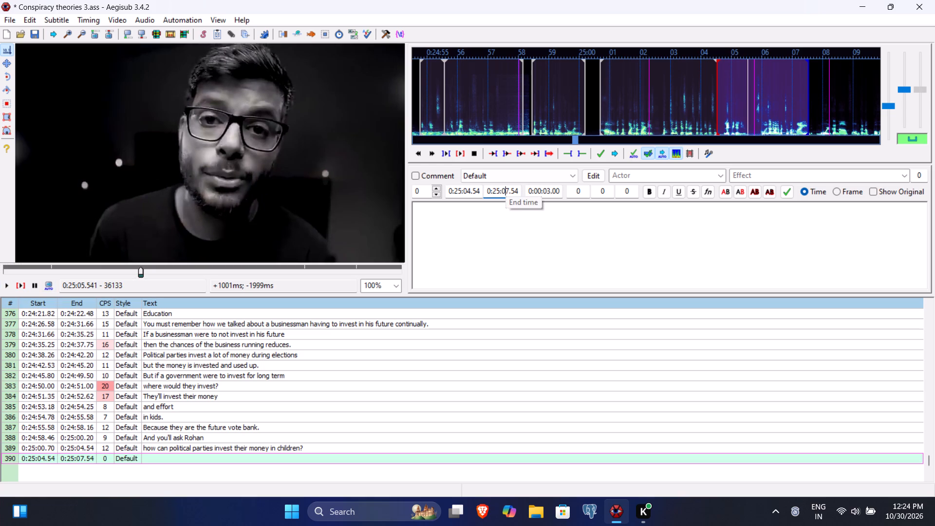
{"action": "type", "text": "554"}
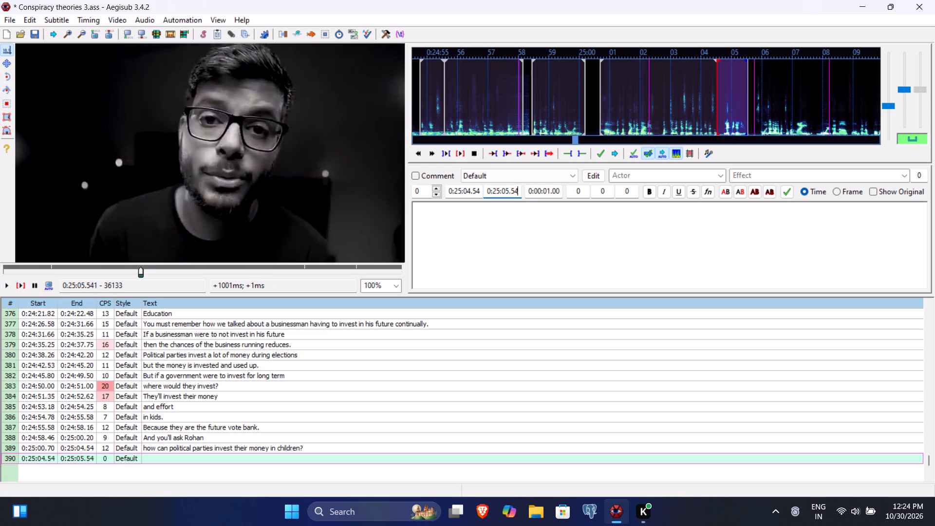
{"action": "left_click", "coordinate": [471, 195]}
{"action": "type", "text": "76"}
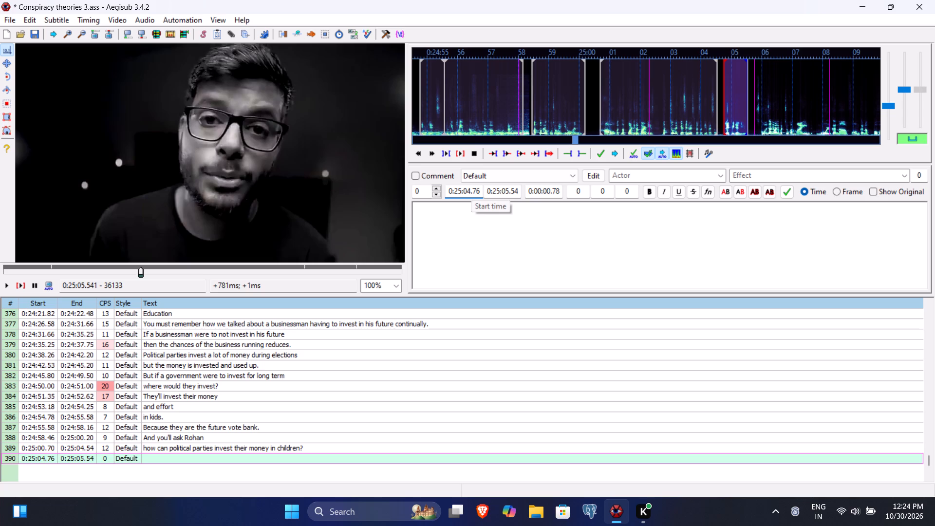
Enter "Let me tell you" as the subtitle text and commit the line.
{"action": "left_click", "coordinate": [469, 203]}
{"action": "type", "text": "Let ne t"}
{"action": "key", "text": "BackSpace"}
{"action": "key", "text": "BackSpace"}
{"action": "key", "text": "BackSpace"}
{"action": "key", "text": "BackSpace"}
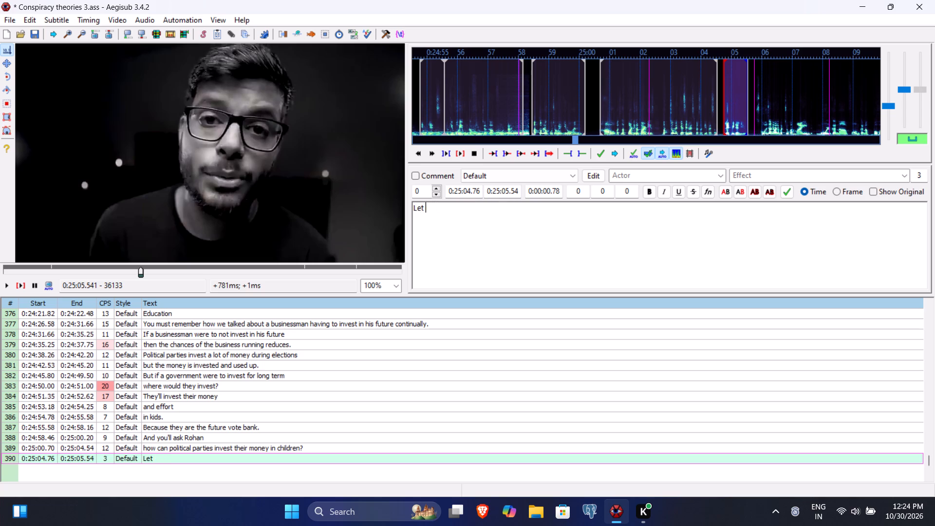
{"action": "type", "text": "me tell you"}
{"action": "key", "text": "Return"}
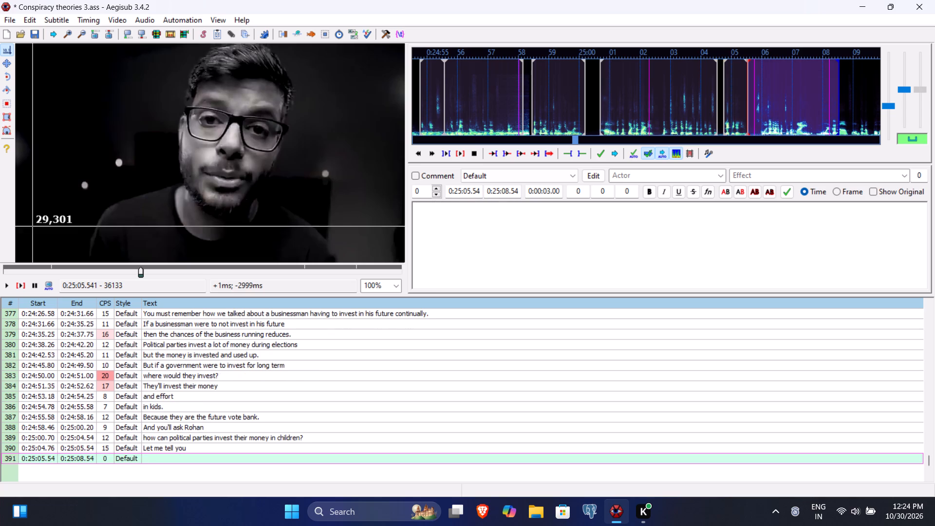
Play the video for the new subtitle line and set its end time to 0:25:07.70 and start time to 0:25:05.98.
{"action": "left_click", "coordinate": [23, 277]}
{"action": "left_click", "coordinate": [20, 293]}
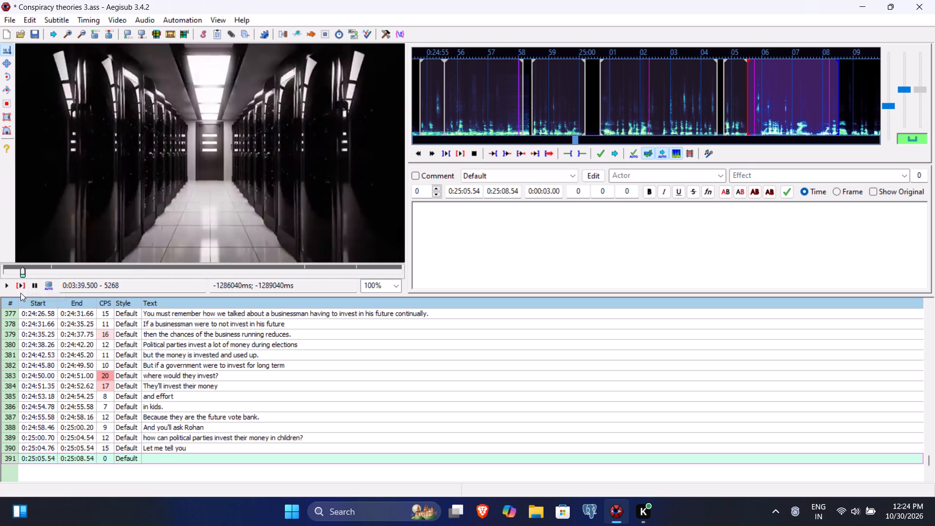
{"action": "left_click", "coordinate": [21, 287]}
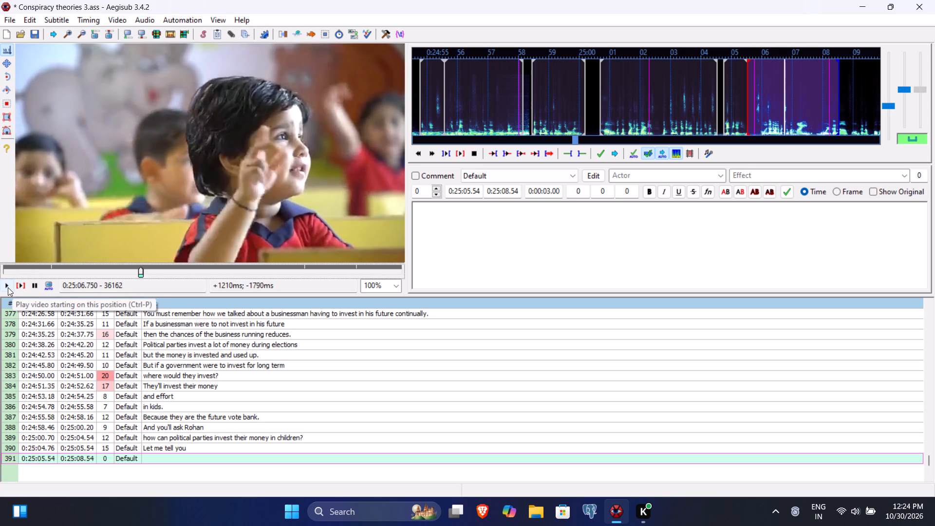
{"action": "left_click", "coordinate": [8, 287]}
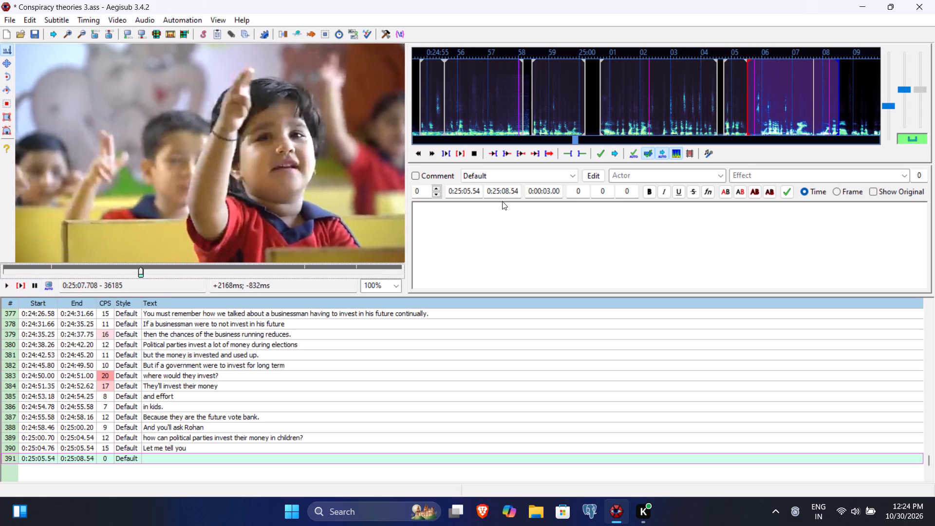
{"action": "left_click", "coordinate": [506, 192]}
{"action": "key", "text": "7"}
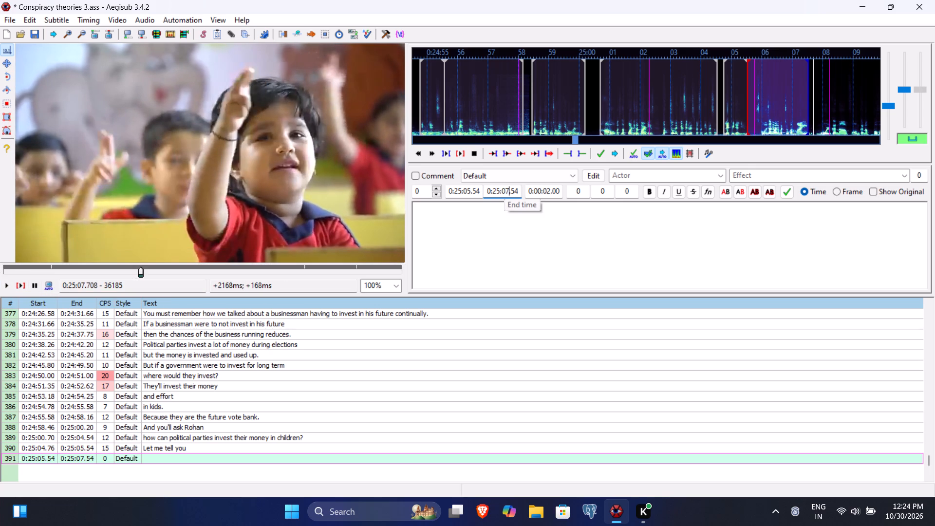
{"action": "type", "text": "70"}
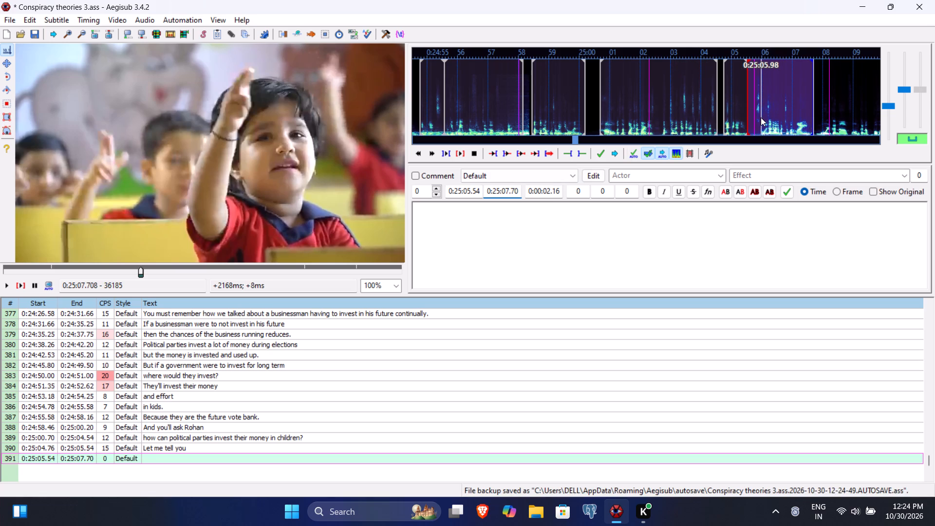
{"action": "left_click", "coordinate": [471, 190]}
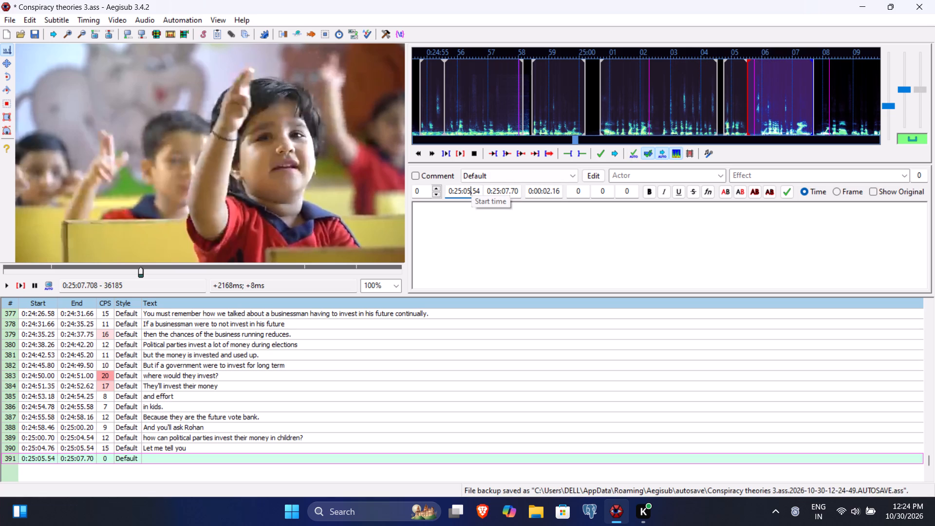
{"action": "type", "text": "98"}
Enter "Mind of school going kids" as the subtitle text and commit the line.
{"action": "left_click", "coordinate": [463, 233]}
{"action": "type", "text": "mind of school going student"}
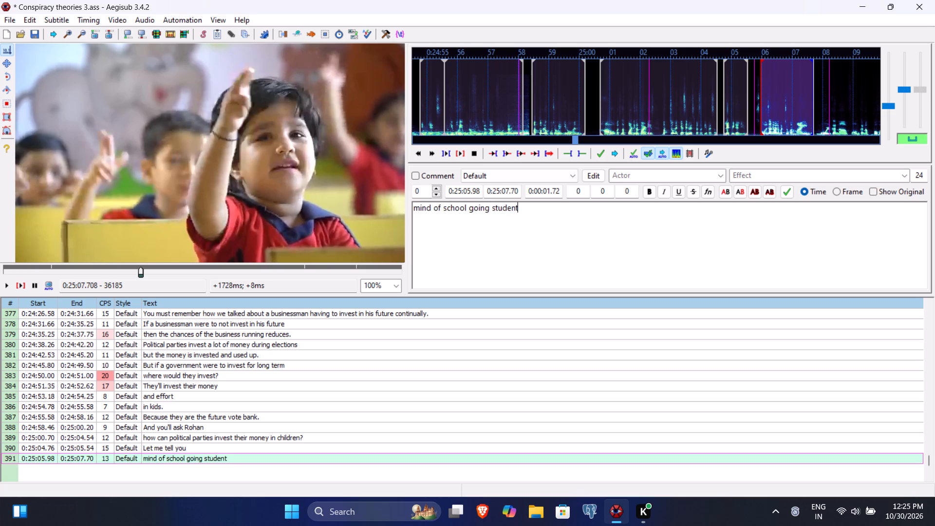
{"action": "key", "text": "ctrl+shift+Left"}
{"action": "type", "text": "kids"}
{"action": "key", "text": "Up"}
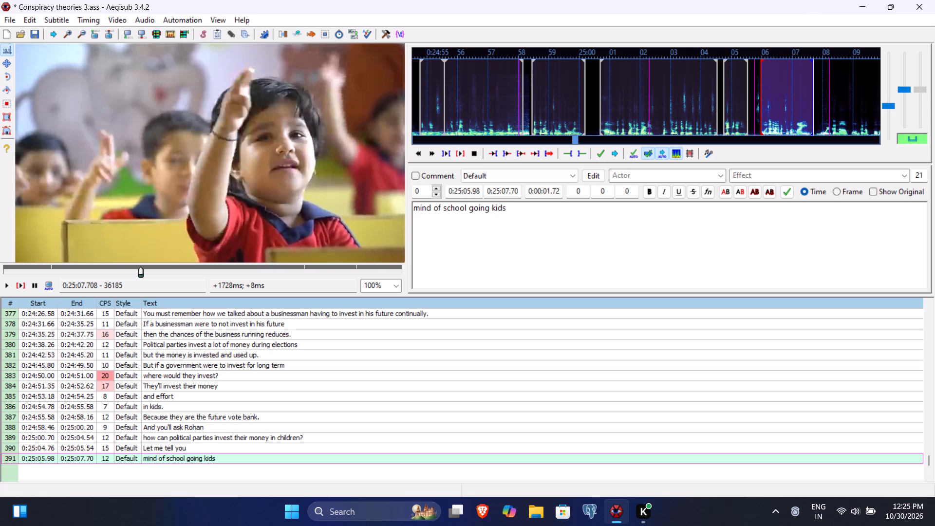
{"action": "key", "text": "Delete"}
{"action": "key", "text": "shift+m"}
{"action": "key", "text": "Return"}
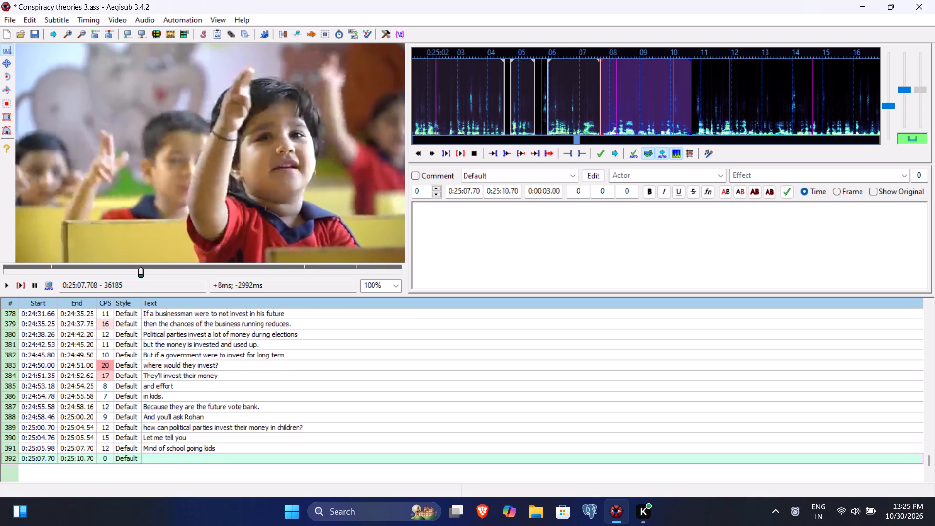
Play the video for the new subtitle line and set its end time to 0:25:10.66 and start time to 0:25:07.78.
{"action": "left_click", "coordinate": [23, 284]}
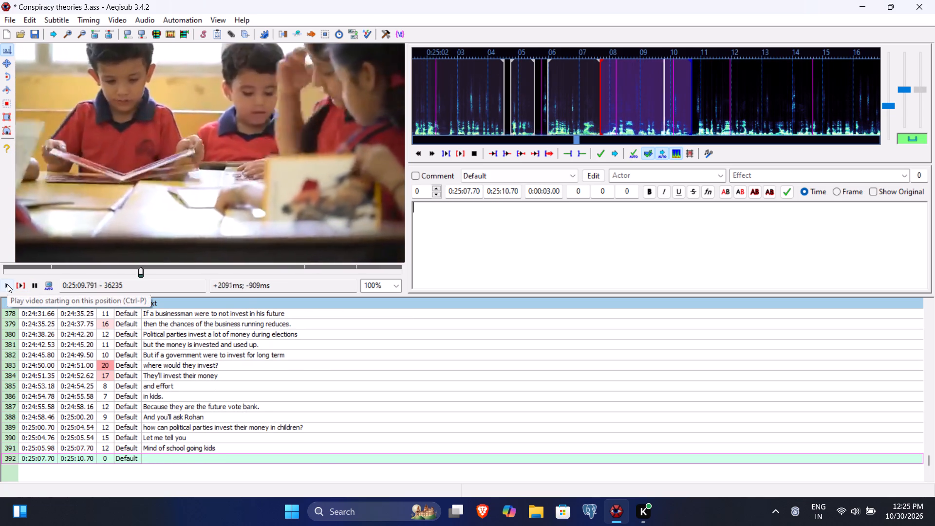
{"action": "left_click", "coordinate": [7, 284]}
{"action": "double_click", "coordinate": [7, 284]}
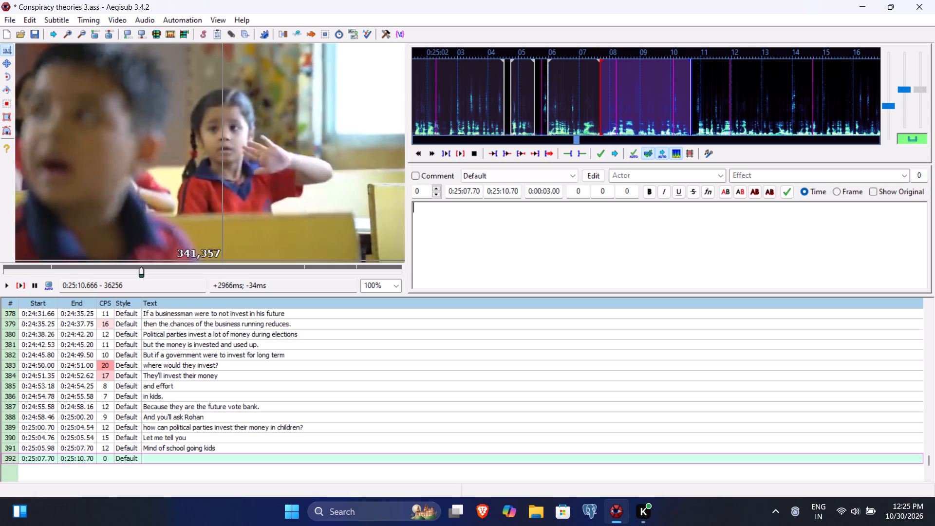
{"action": "left_click", "coordinate": [509, 195]}
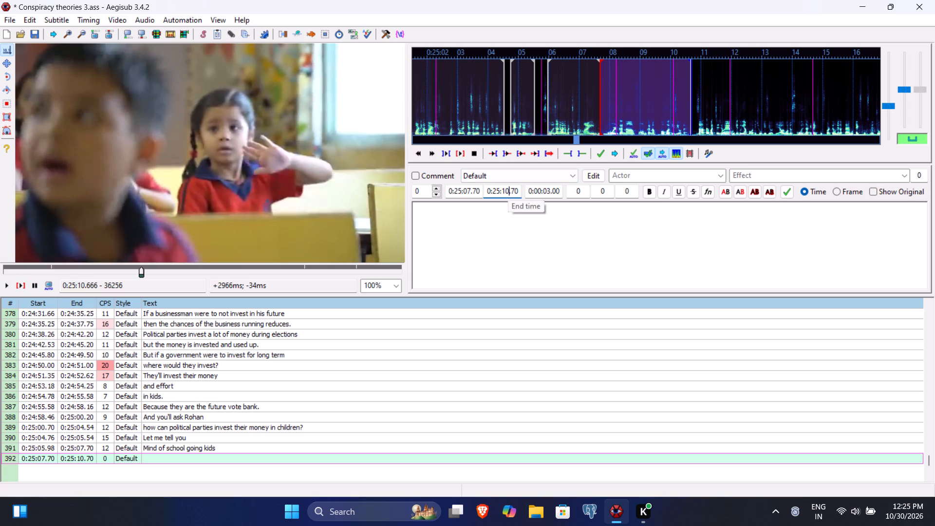
{"action": "type", "text": "66"}
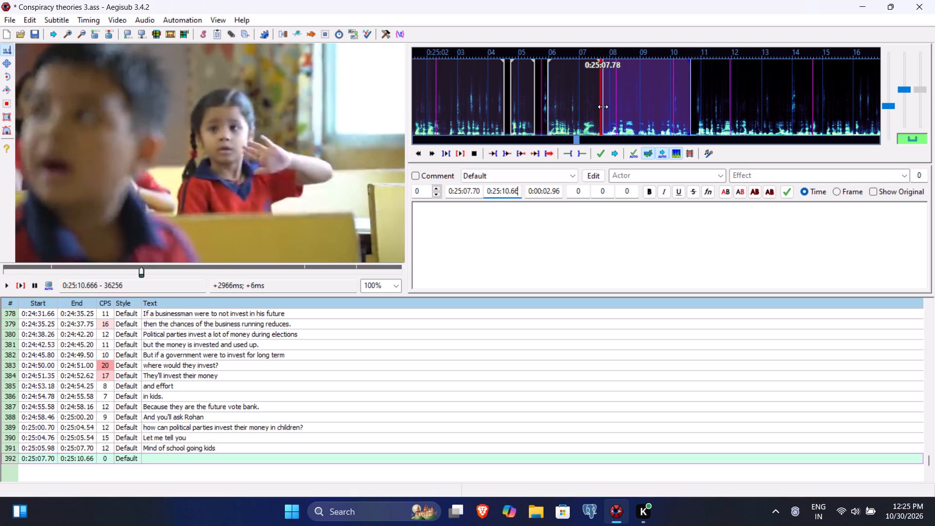
{"action": "left_click", "coordinate": [478, 193]}
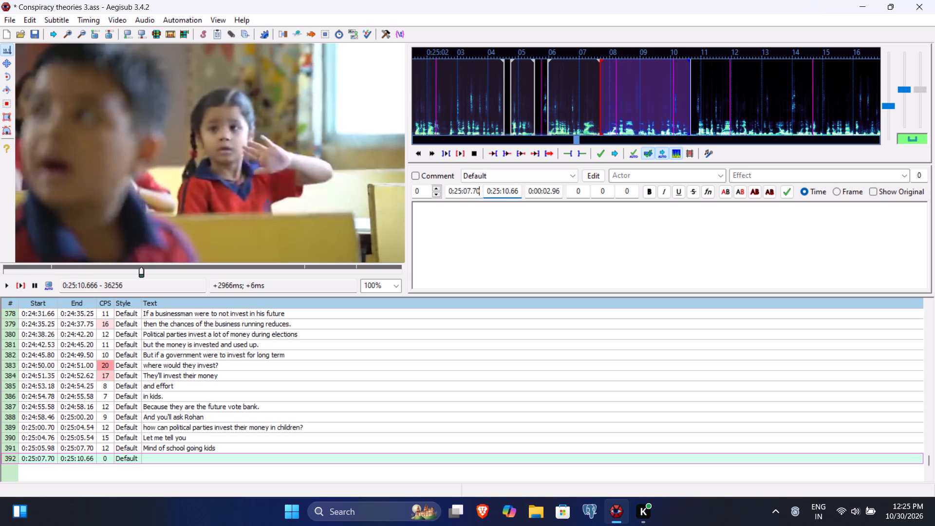
{"action": "key", "text": "BackSpace"}
{"action": "key", "text": "8"}
Enter "is easy to mold and shape." as the subtitle text and commit the line.
{"action": "left_click", "coordinate": [464, 241]}
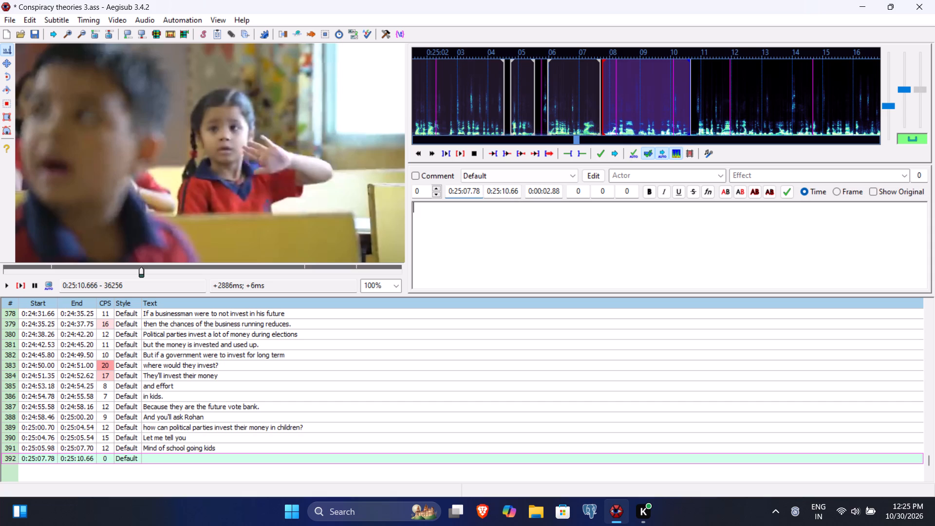
{"action": "type", "text": "is easy to mould and shape."}
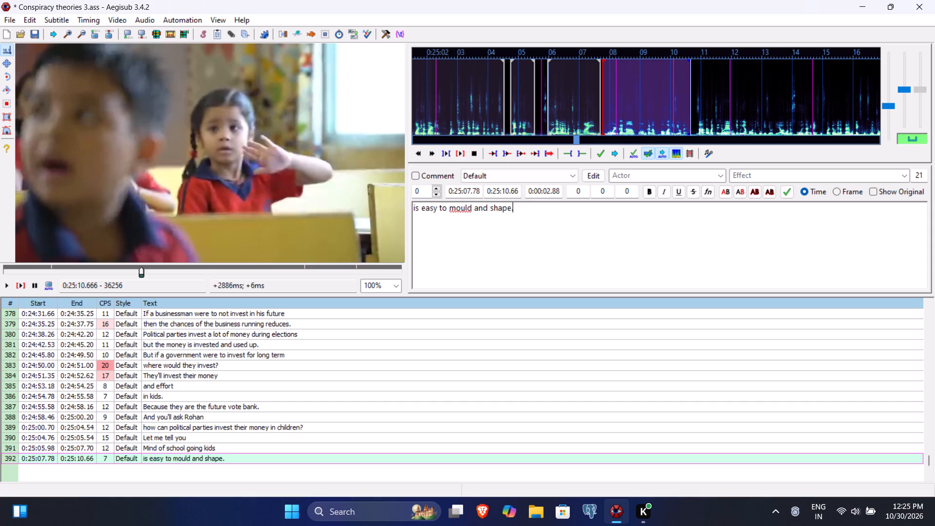
{"action": "left_click", "coordinate": [466, 209]}
{"action": "key", "text": "BackSpace"}
{"action": "key", "text": "BackSpace"}
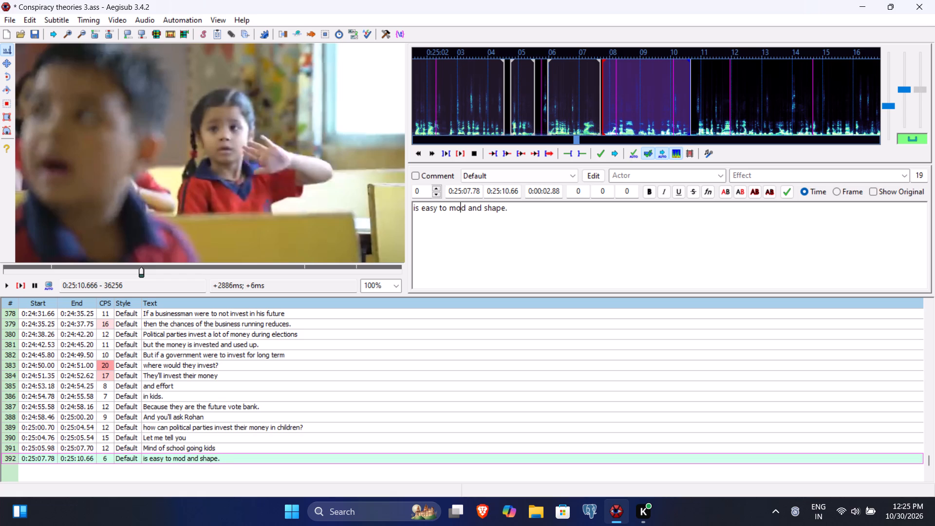
{"action": "key", "text": "u"}
{"action": "key", "text": "l"}
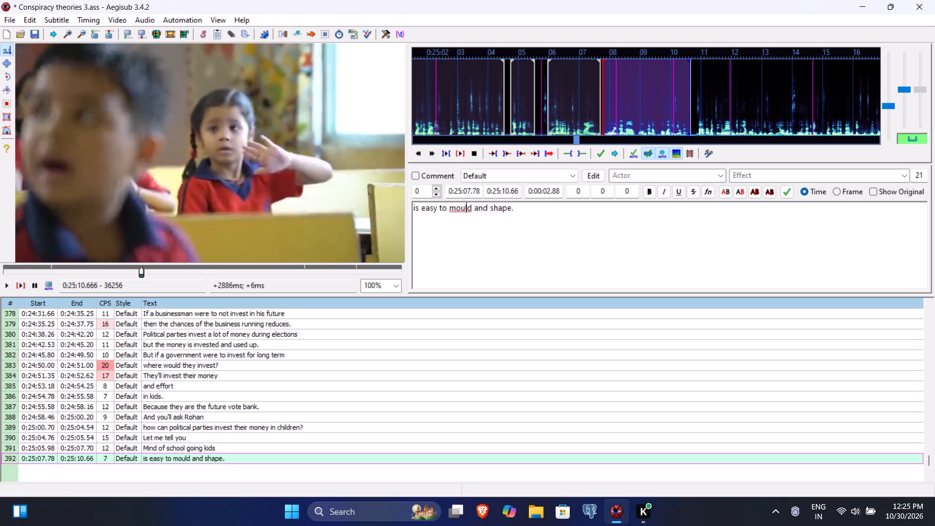
{"action": "key", "text": "BackSpace"}
{"action": "key", "text": "BackSpace"}
{"action": "key", "text": "BackSpace"}
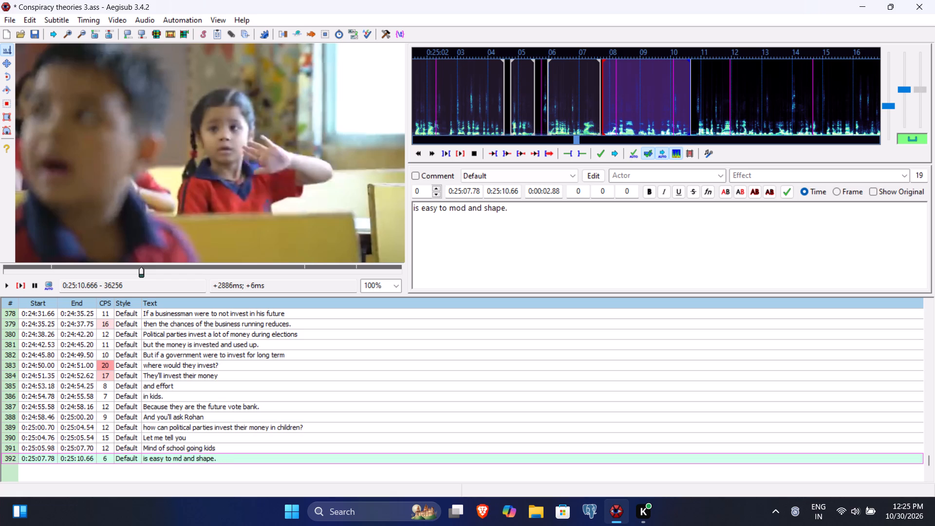
{"action": "type", "text": "uol"}
{"action": "key", "text": "BackSpace"}
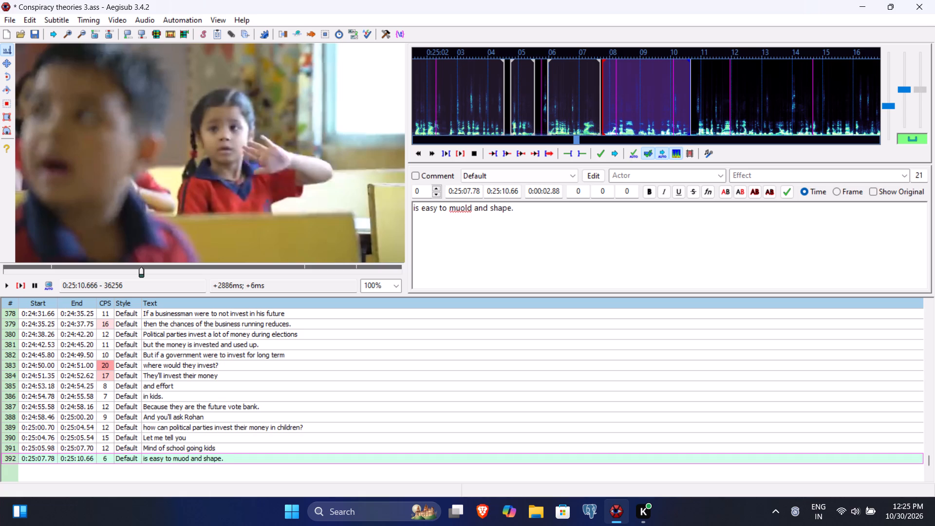
{"action": "key", "text": "BackSpace"}
{"action": "key", "text": "BackSpace"}
{"action": "type", "text": "ol"}
{"action": "key", "text": "Return"}
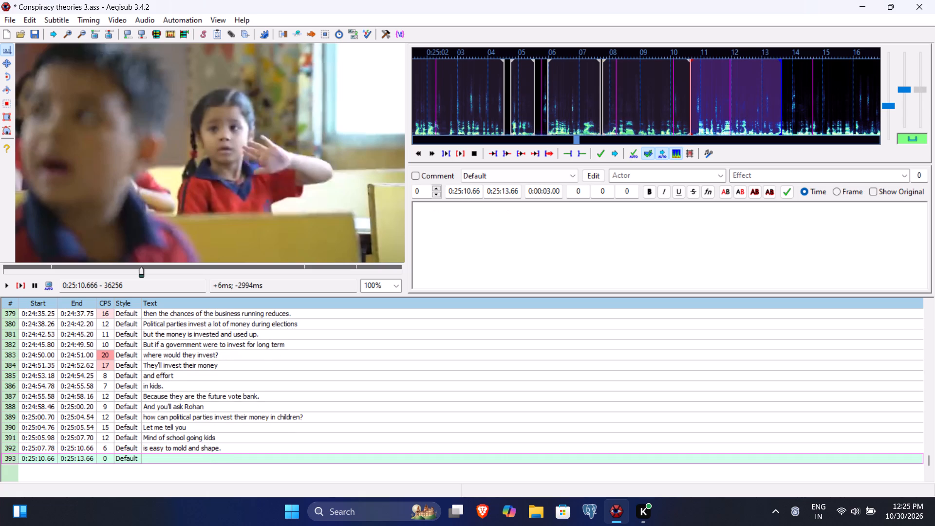
Play the video for the new subtitle line and set its end time to 0:25:13.58 and start time to 0:25:10.84.
{"action": "left_click", "coordinate": [24, 283]}
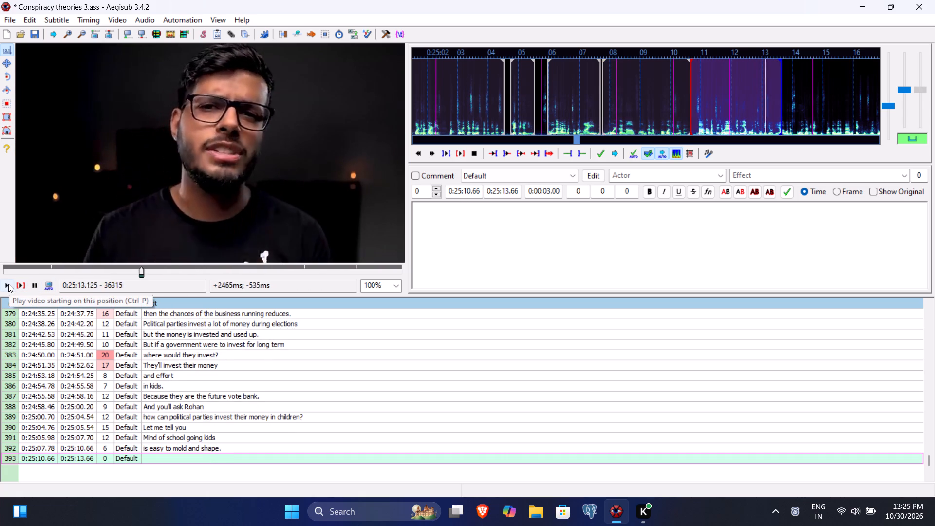
{"action": "left_click", "coordinate": [8, 284]}
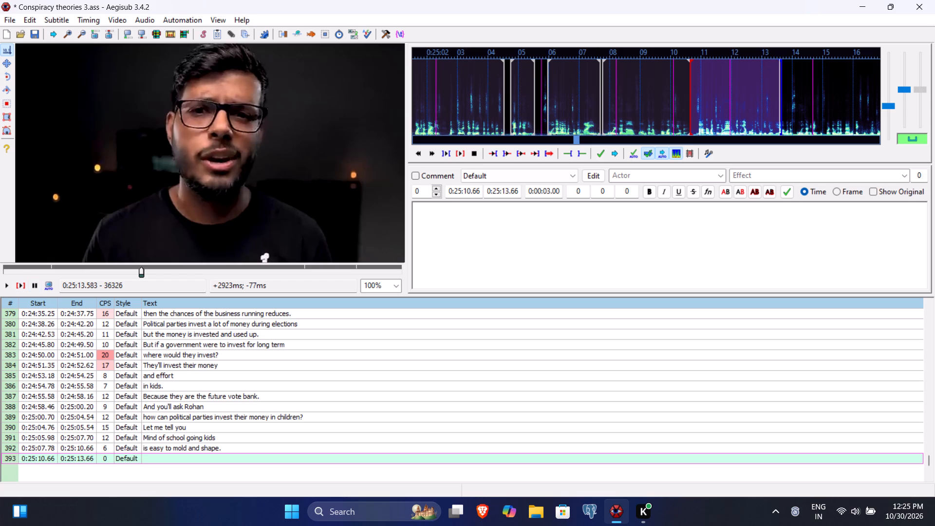
{"action": "left_click", "coordinate": [510, 191]}
{"action": "type", "text": "58"}
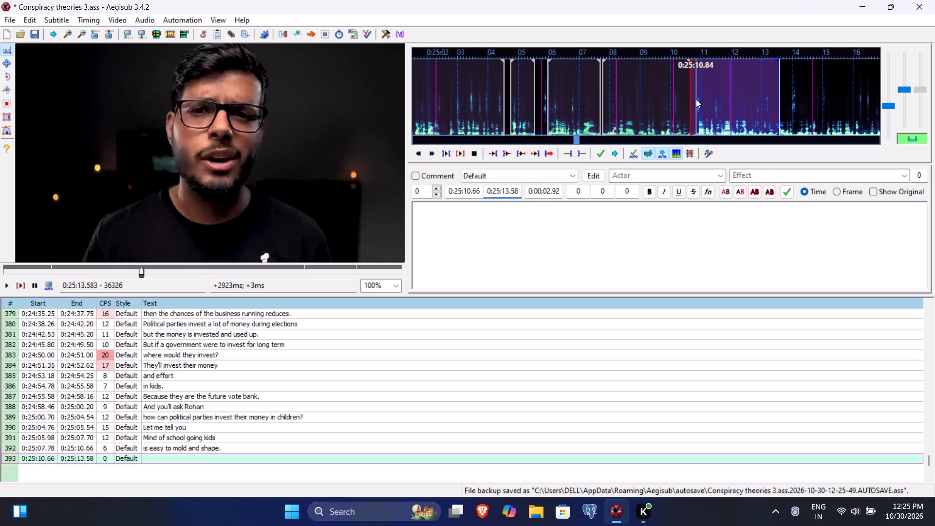
{"action": "left_click", "coordinate": [471, 190]}
{"action": "type", "text": "84"}
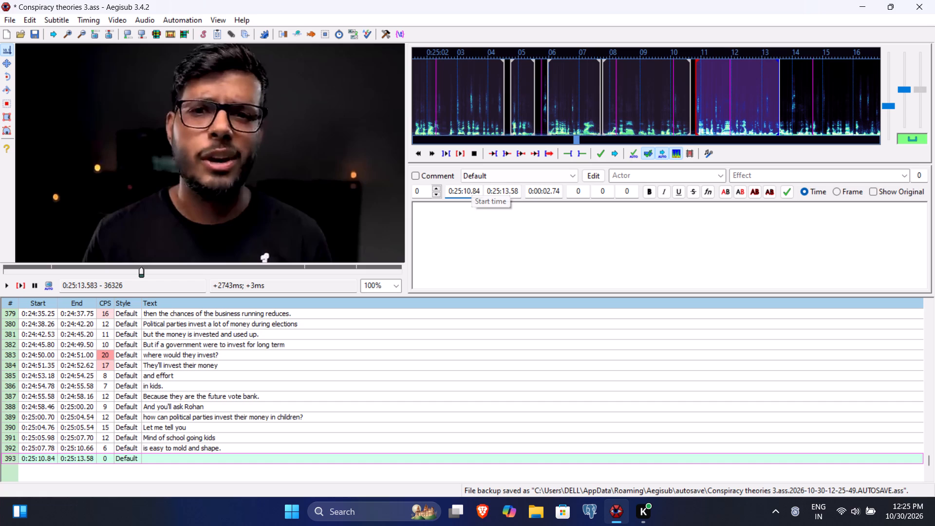
Enter "Many kids have a really small world." as the subtitle text and commit the line.
{"action": "left_click", "coordinate": [460, 239]}
{"action": "type", "text": "Many kids have a really small worl"}
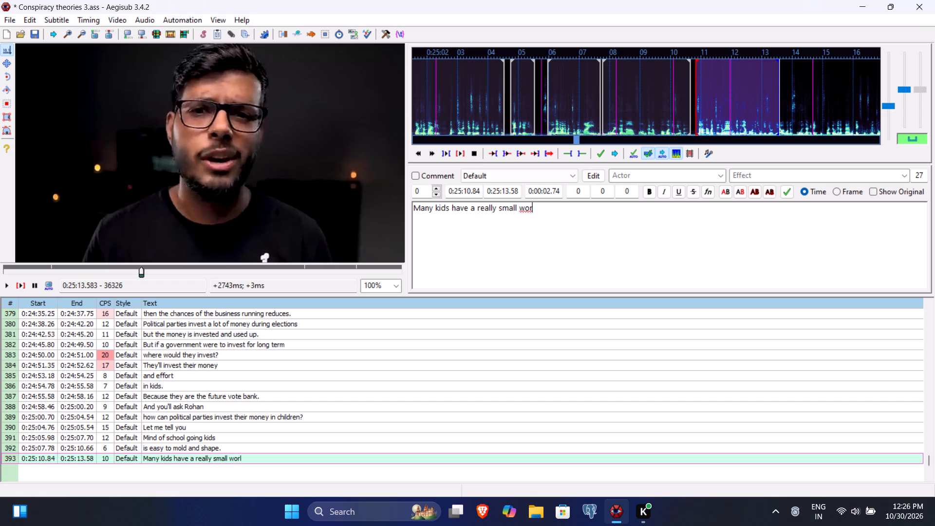
{"action": "type", "text": "d."}
{"action": "key", "text": "Return"}
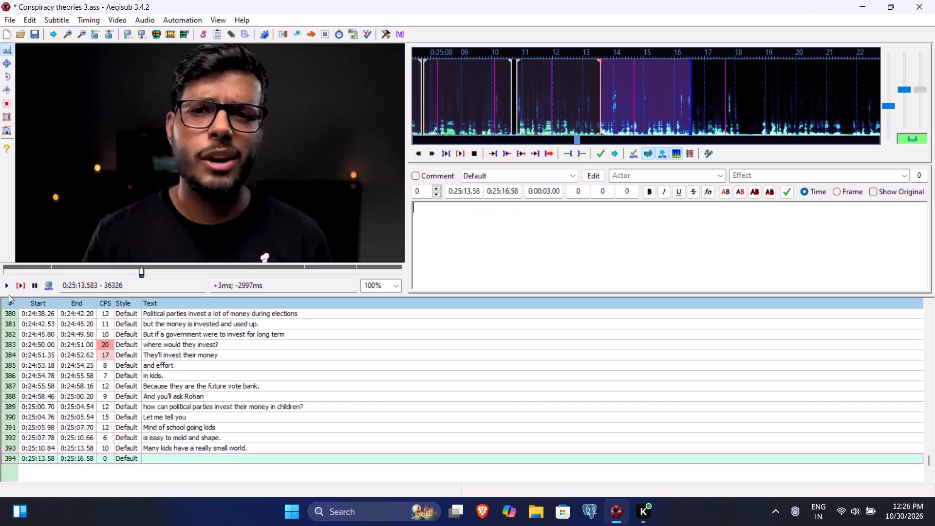
Play the video for the new subtitle line and past its end, and set its end time to 0:25:18.20.
{"action": "left_click", "coordinate": [19, 285]}
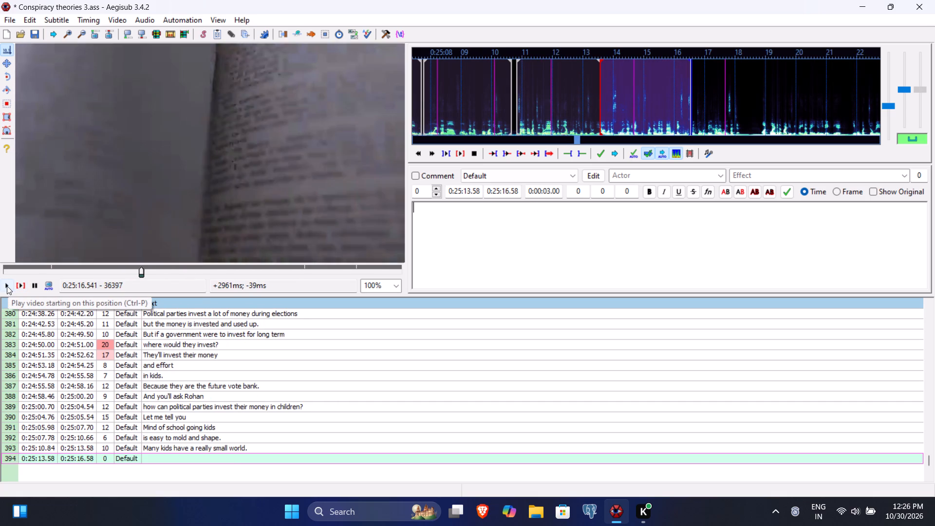
{"action": "left_click", "coordinate": [7, 286]}
{"action": "left_click", "coordinate": [7, 286]}
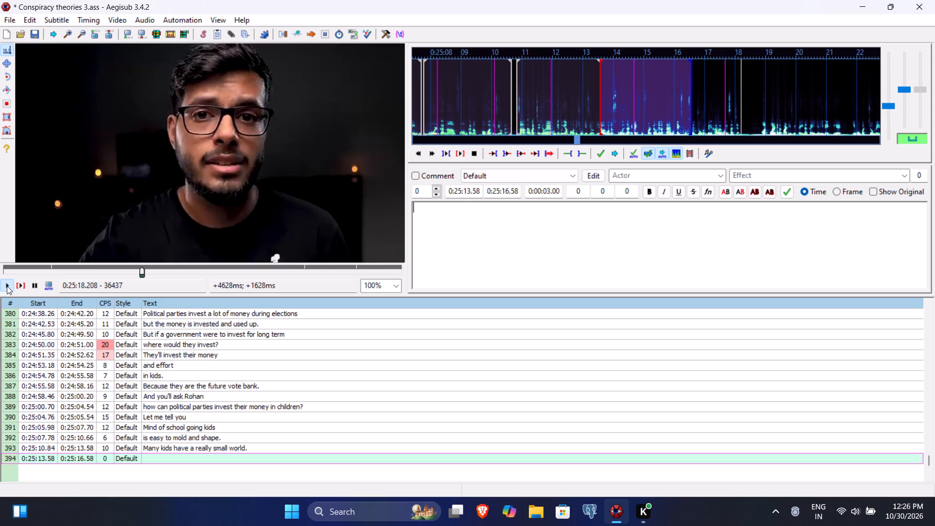
{"action": "left_click", "coordinate": [506, 190]}
{"action": "key", "text": "8"}
{"action": "type", "text": "20"}
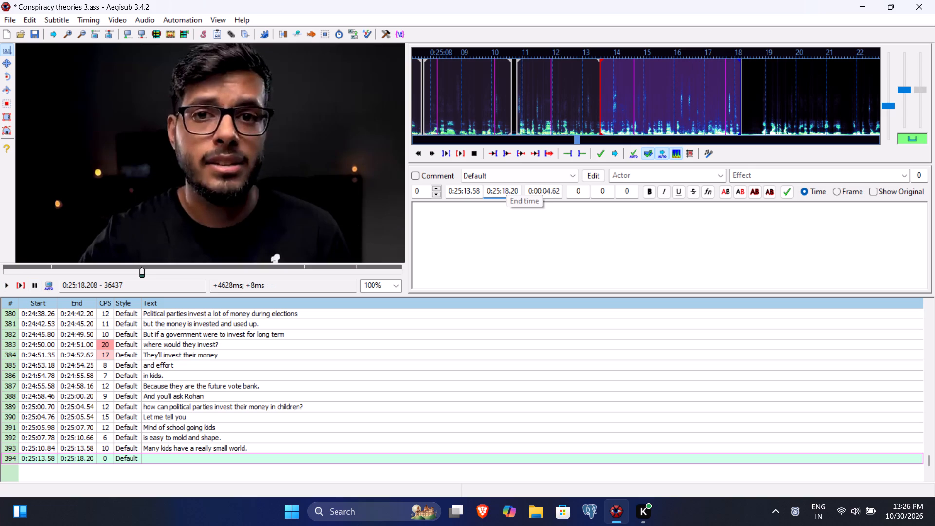
Enter "And the textbooks they read in school, they believe that is totally true." as the subtitle text and commit the line.
{"action": "left_click", "coordinate": [487, 251]}
{"action": "type", "text": "And the te"}
{"action": "type", "text": "xtbooks they read in school, they believe that"}
{"action": "key", "text": "space"}
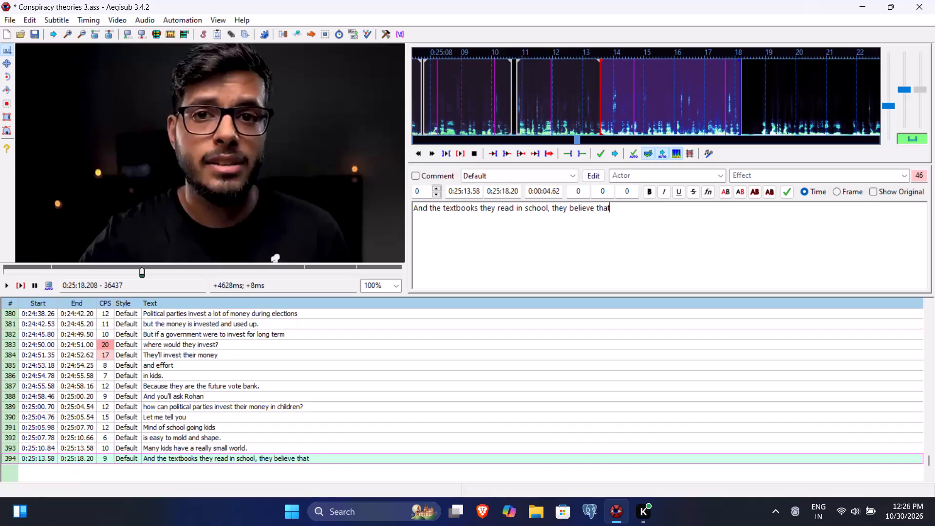
{"action": "type", "text": "is totally true."}
{"action": "key", "text": "Return"}
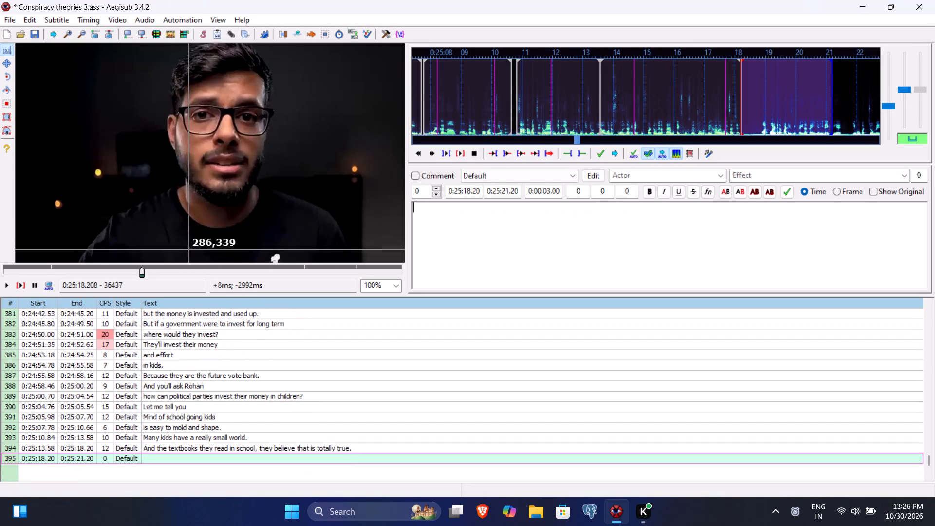
Play the video for the new subtitle line and set its end time to 0:25:21.58 and start time to 0:25:18.86.
{"action": "left_click", "coordinate": [23, 286]}
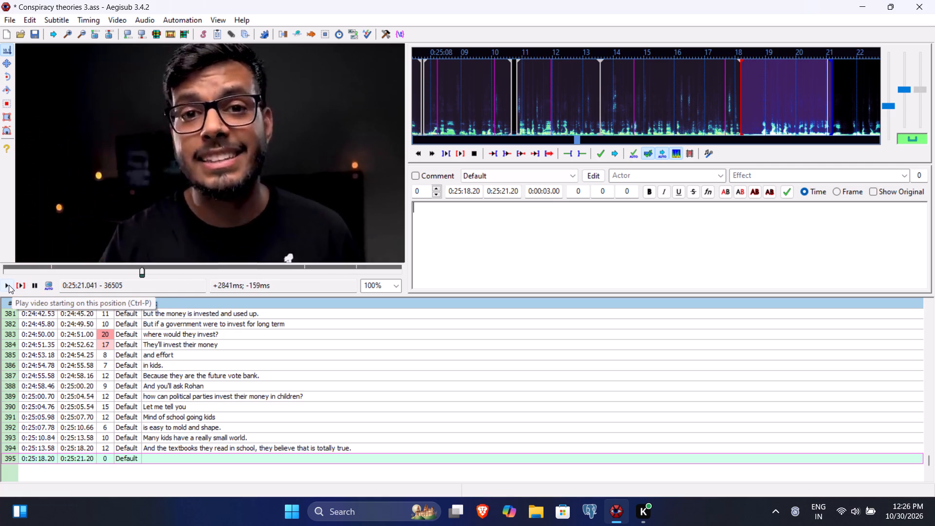
{"action": "left_click", "coordinate": [9, 285]}
{"action": "left_click", "coordinate": [9, 285]}
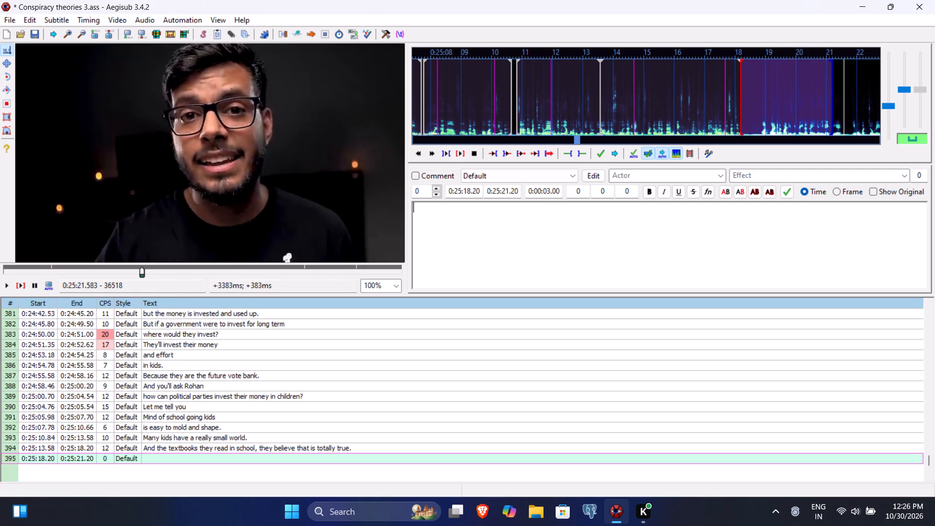
{"action": "left_click", "coordinate": [508, 189]}
{"action": "key", "text": "6"}
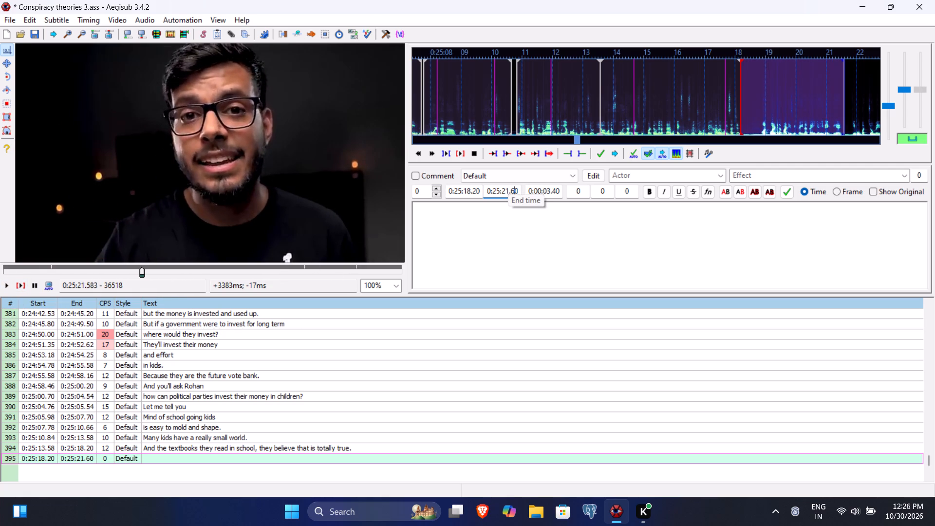
{"action": "key", "text": "BackSpace"}
{"action": "type", "text": "58"}
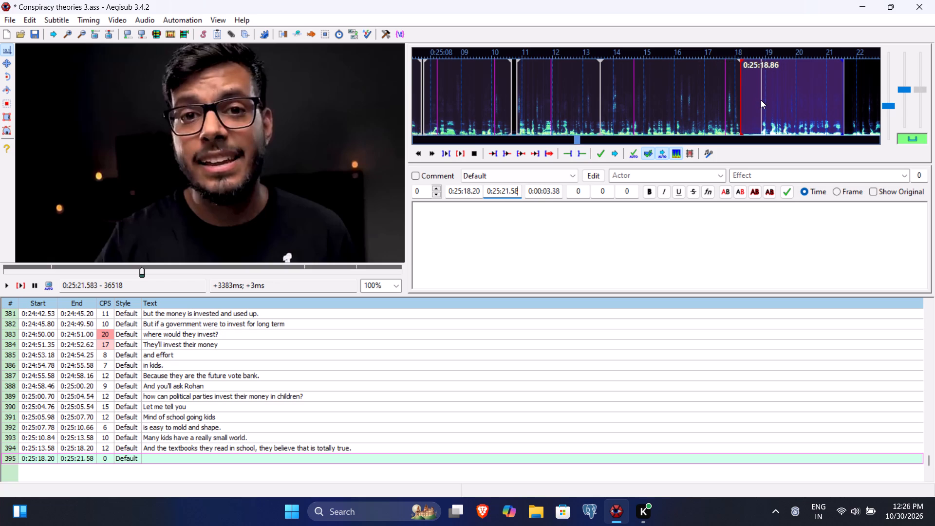
{"action": "left_click", "coordinate": [477, 192]}
{"action": "key", "text": "BackSpace"}
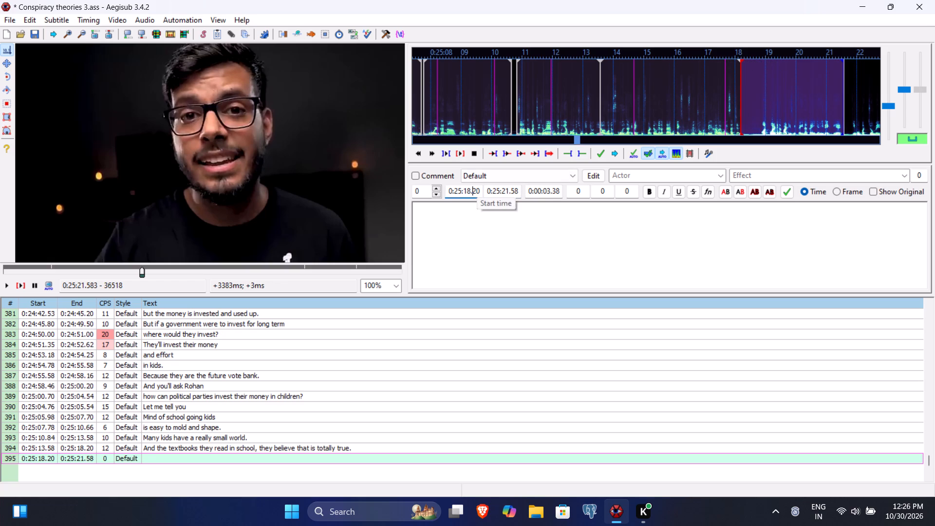
{"action": "type", "text": "86"}
Enter "Political parties look at this" as the subtitle text and commit the line.
{"action": "left_click", "coordinate": [465, 248]}
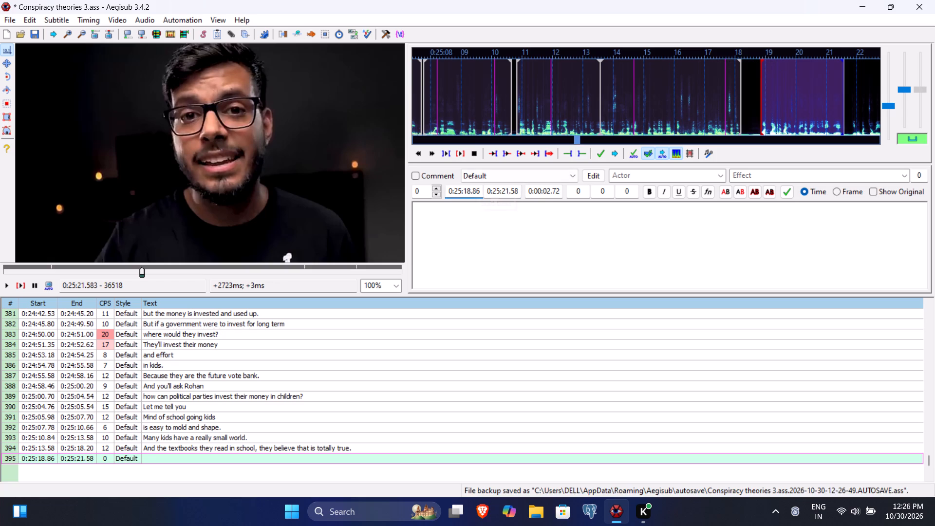
{"action": "type", "text": "Political parties look at this"}
{"action": "key", "text": "Return"}
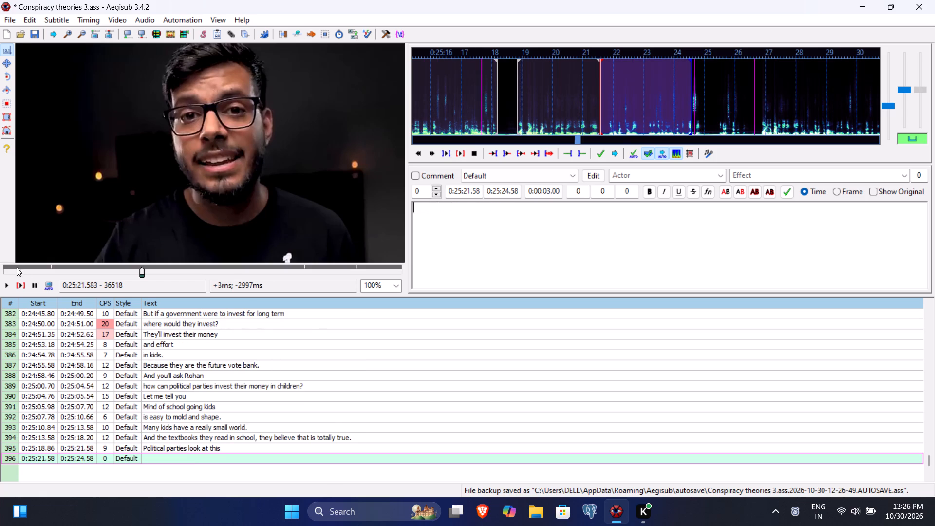
Play the video for the new subtitle line and set its end time to 0:25:24.91 and start time to 0:25:21.82.
{"action": "left_click", "coordinate": [22, 287]}
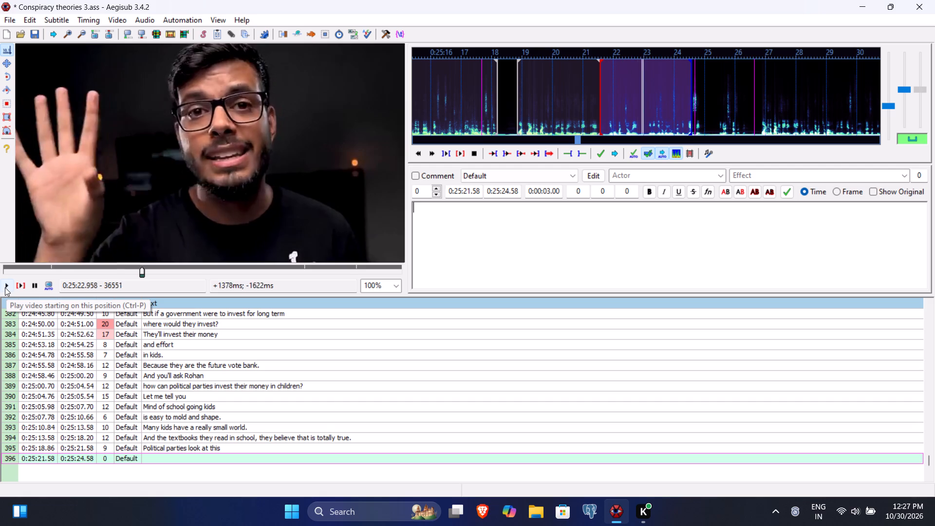
{"action": "double_click", "coordinate": [5, 287]}
{"action": "left_click", "coordinate": [5, 287]}
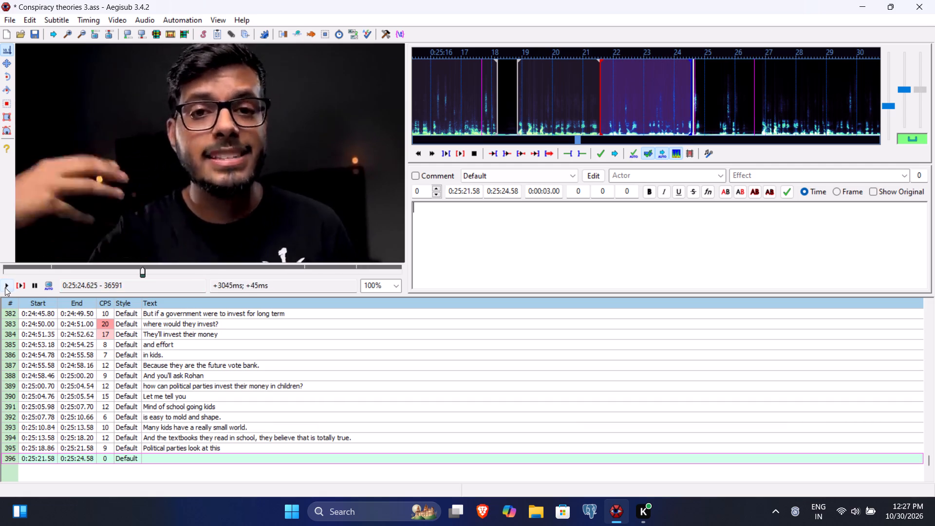
{"action": "left_click", "coordinate": [510, 189]}
{"action": "type", "text": "91"}
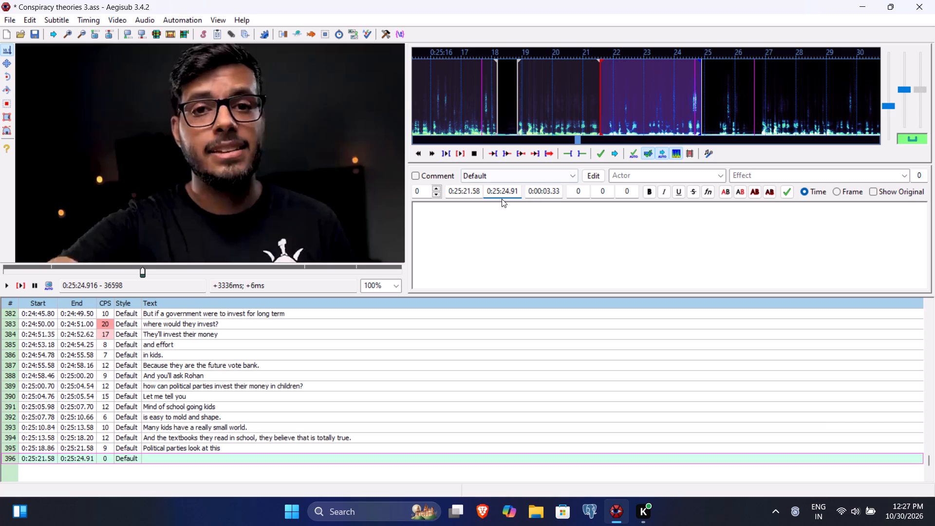
{"action": "left_click", "coordinate": [472, 192]}
{"action": "type", "text": "82"}
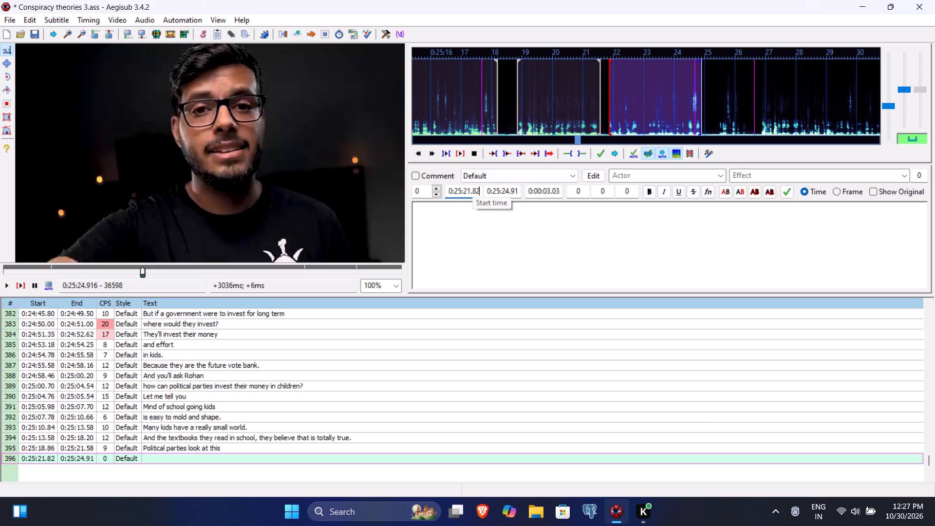
Enter "how can they use this thing to" as the subtitle text and commit the line.
{"action": "left_click", "coordinate": [472, 231]}
{"action": "type", "text": "how ca"}
{"action": "key", "text": "space"}
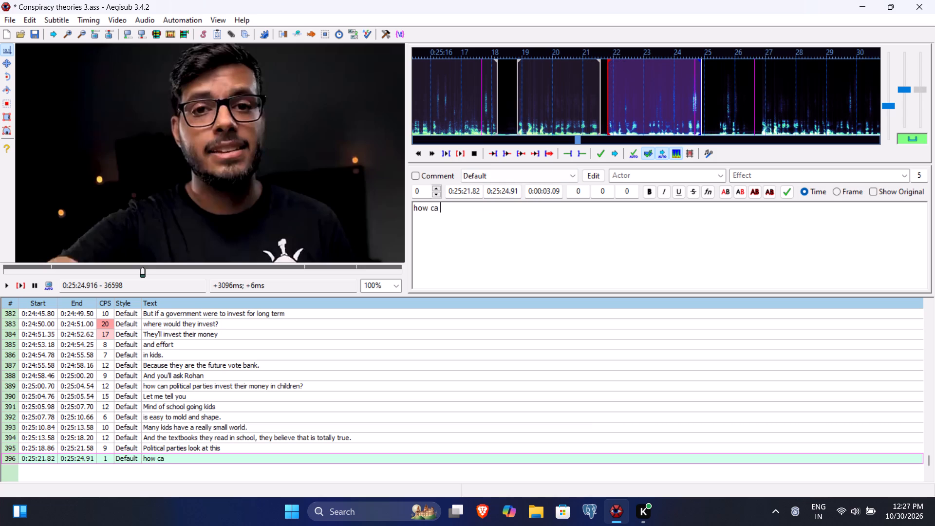
{"action": "key", "text": "BackSpace"}
{"action": "type", "text": "n they use this t"}
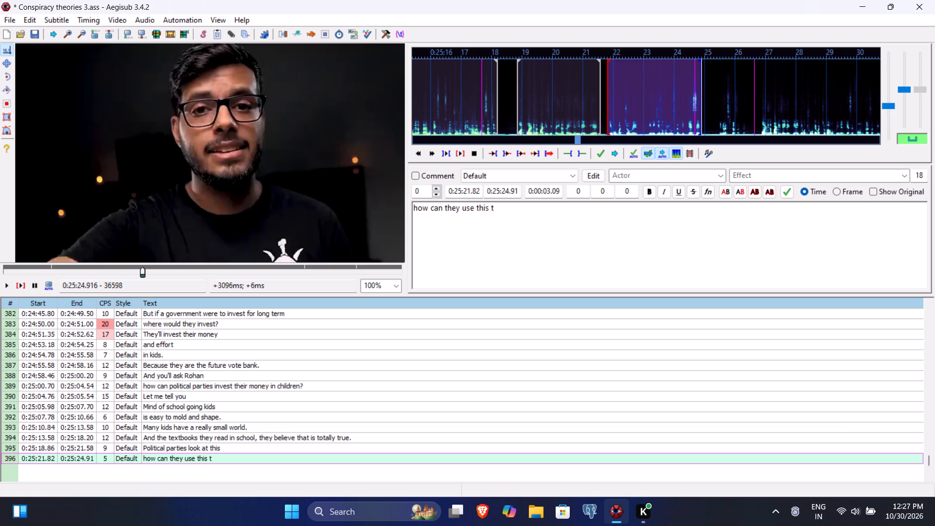
{"action": "type", "text": "hing to"}
{"action": "key", "text": "Return"}
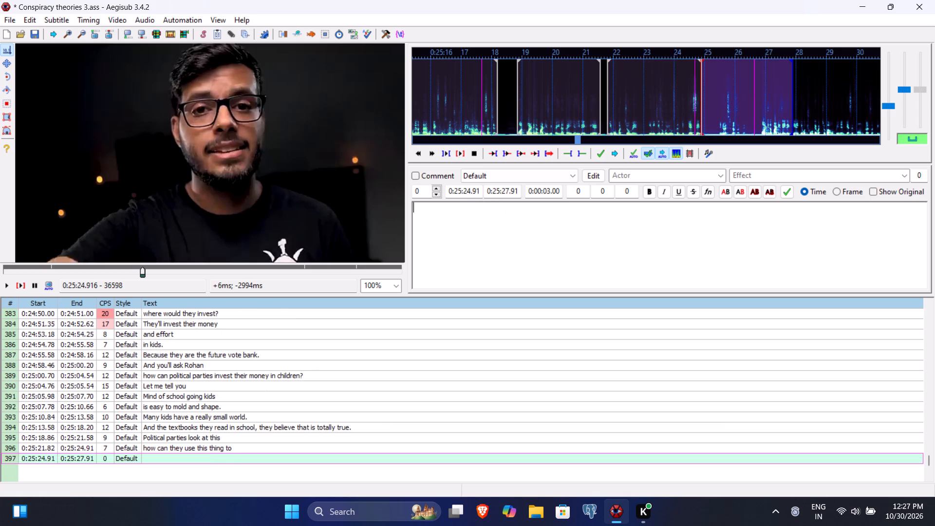
Play the video for the new subtitle line and set its end time to 0:25:26.37 and start time to 0:25:25.48.
{"action": "left_click", "coordinate": [18, 280]}
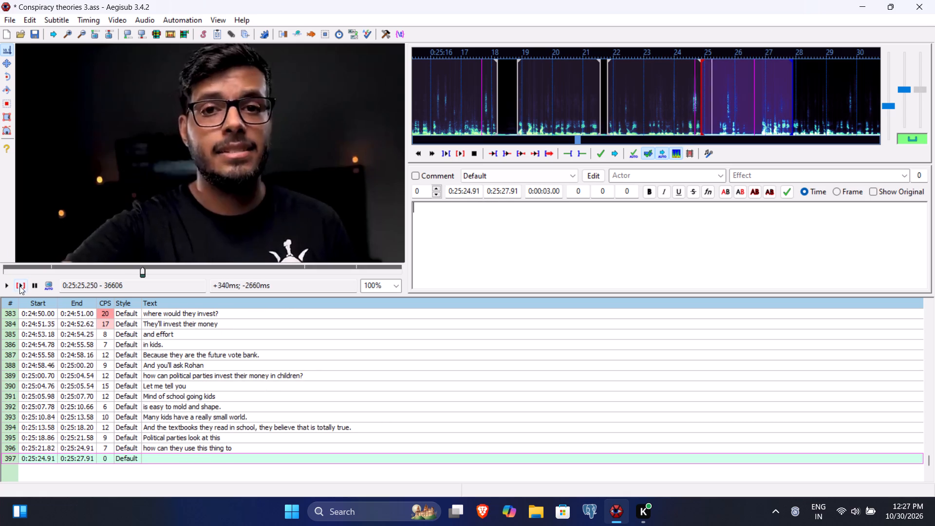
{"action": "left_click", "coordinate": [7, 285]}
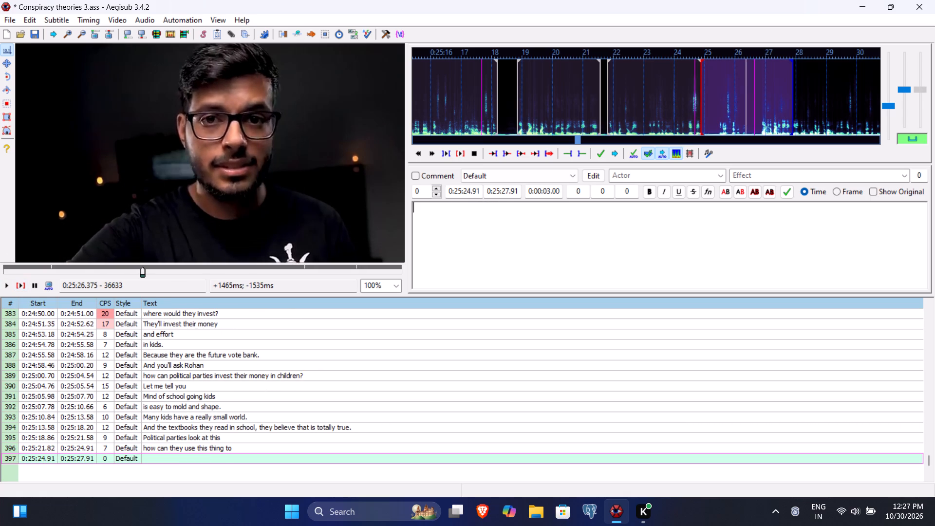
{"action": "left_click", "coordinate": [504, 191]}
{"action": "key", "text": "6"}
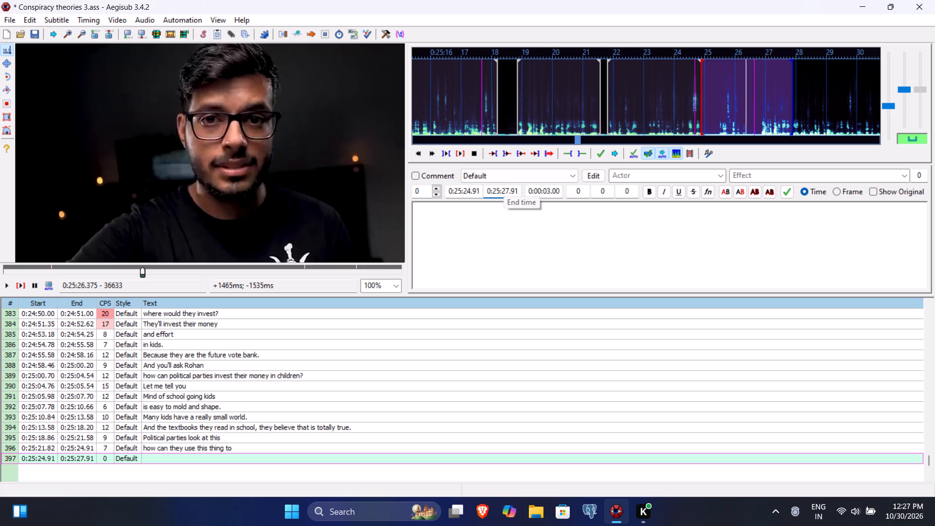
{"action": "type", "text": "37"}
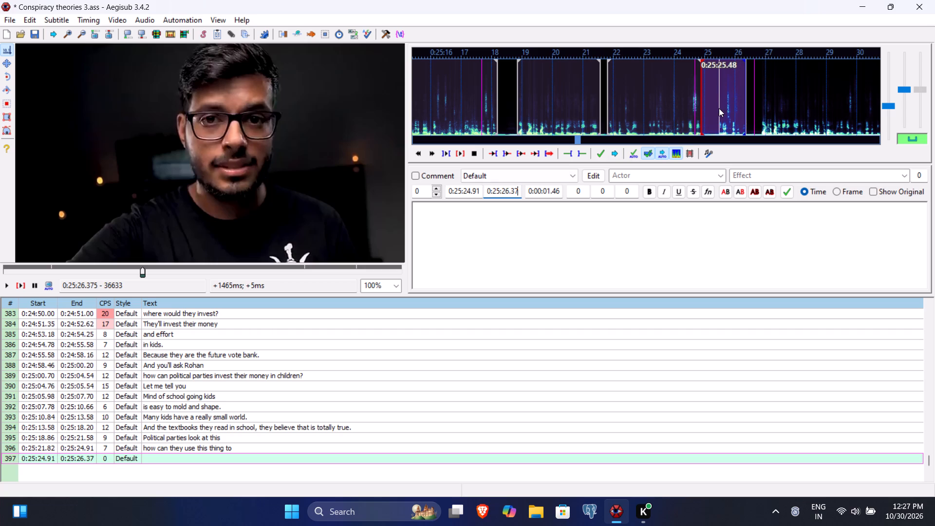
{"action": "left_click", "coordinate": [467, 190]}
{"action": "type", "text": "548"}
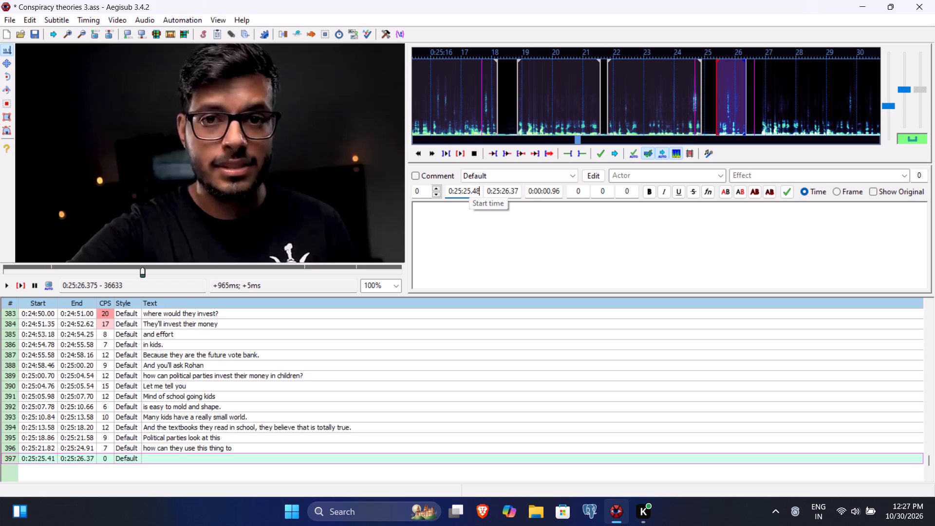
Enter "invest in." as the subtitle text and commit the line.
{"action": "left_click", "coordinate": [467, 231]}
{"action": "type", "text": "invest in"}
{"action": "key", "text": "period"}
{"action": "key", "text": "Return"}
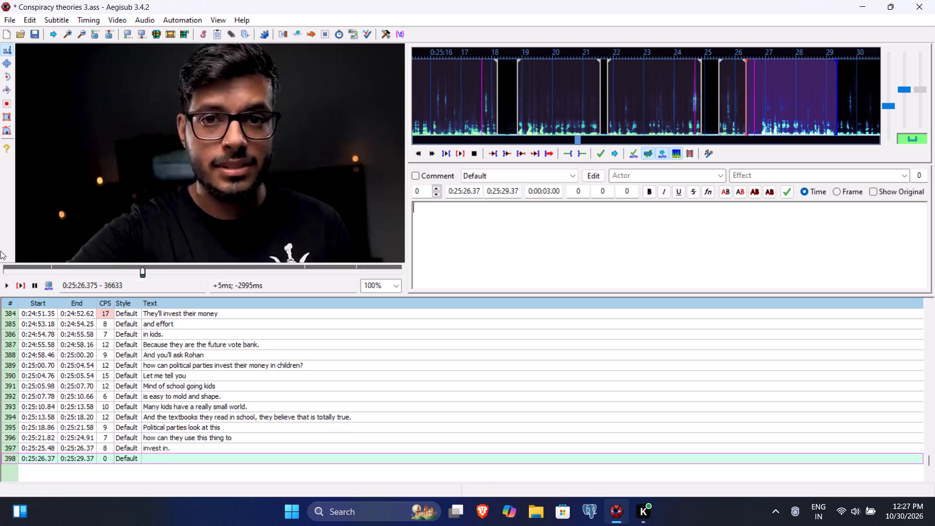
Play the video for the new subtitle line and past its end, and set its end time to 0:25:30.75 and start time to 0:25:26.84.
{"action": "left_click", "coordinate": [16, 284]}
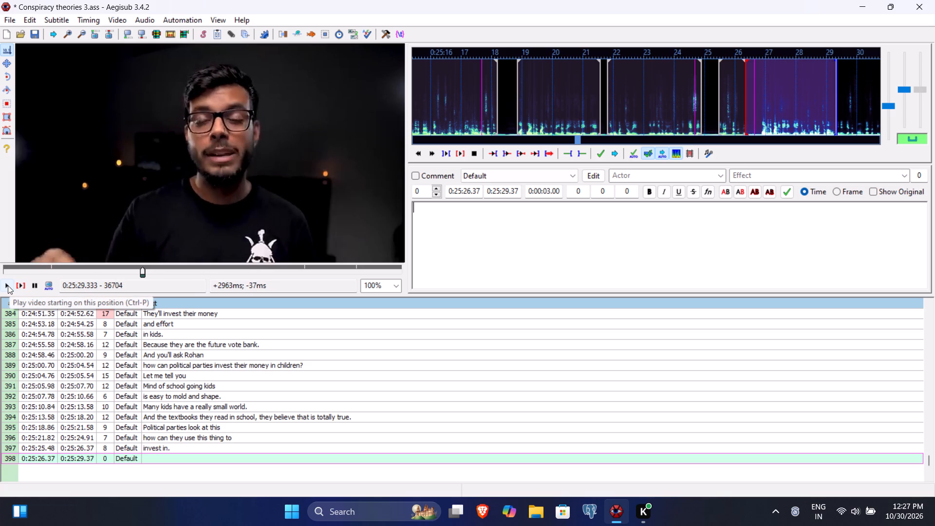
{"action": "left_click", "coordinate": [8, 285]}
{"action": "left_click", "coordinate": [8, 285]}
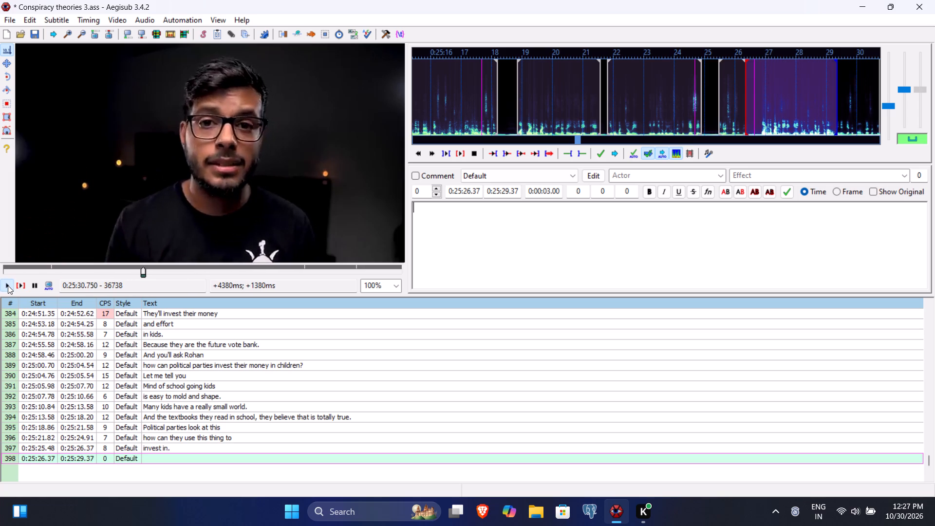
{"action": "left_click", "coordinate": [501, 192]}
{"action": "type", "text": "3070"}
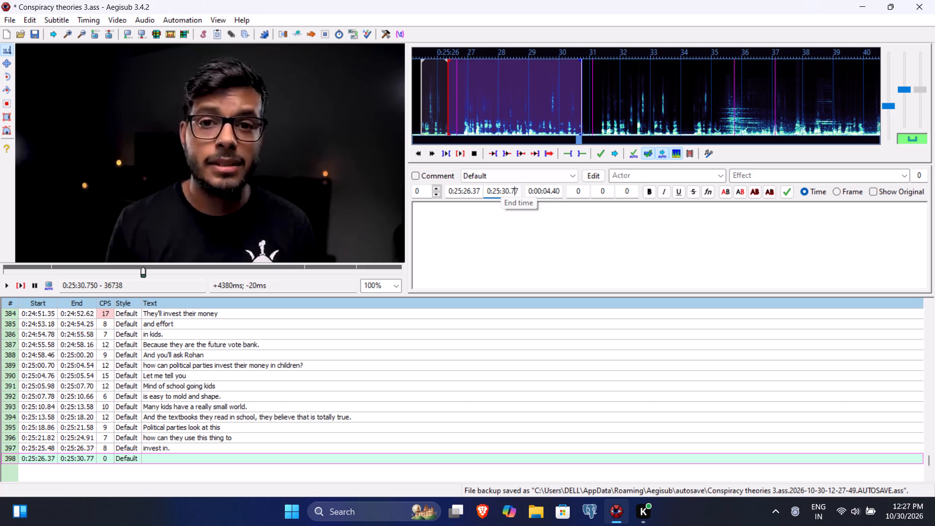
{"action": "key", "text": "BackSpace"}
{"action": "key", "text": "5"}
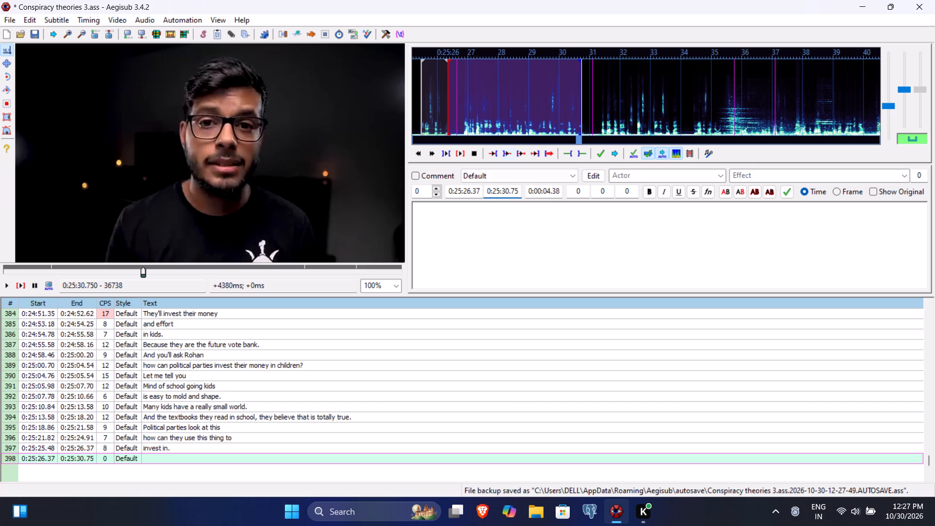
{"action": "left_click", "coordinate": [471, 188]}
{"action": "type", "text": "84"}
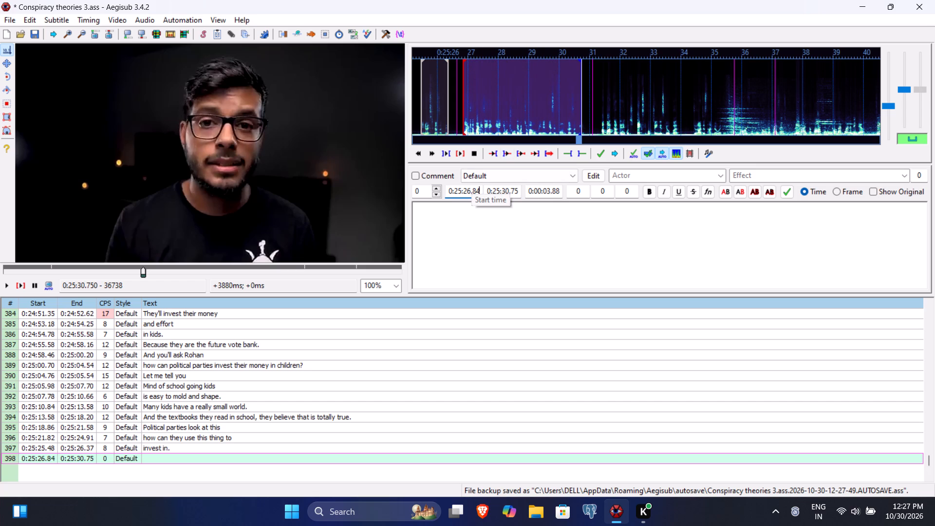
Replay the line, enter "Political parties sees how can they form opinions of kids." as the subtitle text and commit it.
{"action": "left_click", "coordinate": [20, 288]}
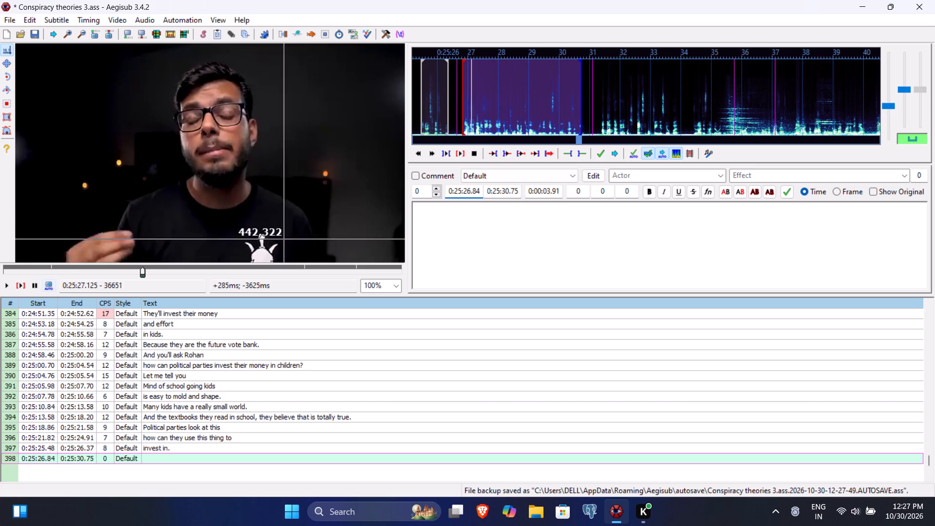
{"action": "left_click", "coordinate": [464, 220]}
{"action": "type", "text": "Political parties sees"}
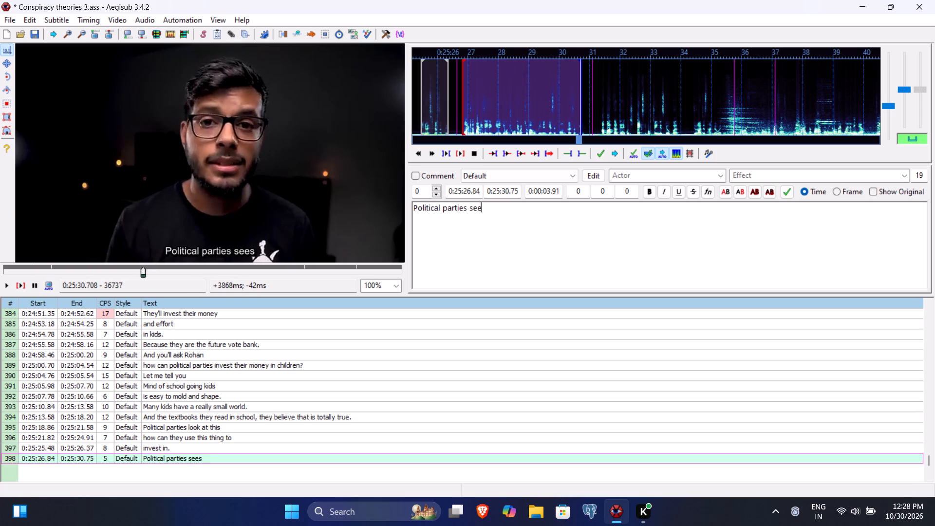
{"action": "key", "text": "space"}
{"action": "type", "text": "how cn"}
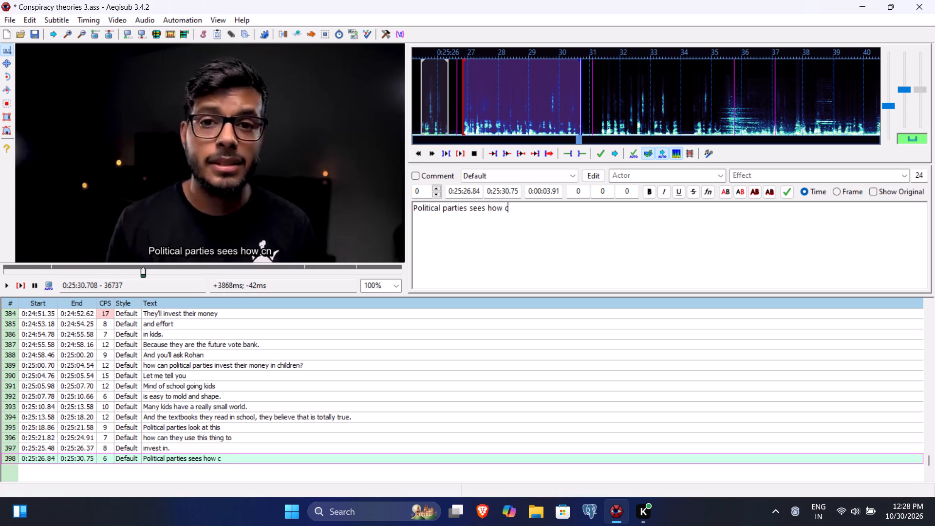
{"action": "key", "text": "BackSpace"}
{"action": "type", "text": "an they form"}
{"action": "key", "text": "space"}
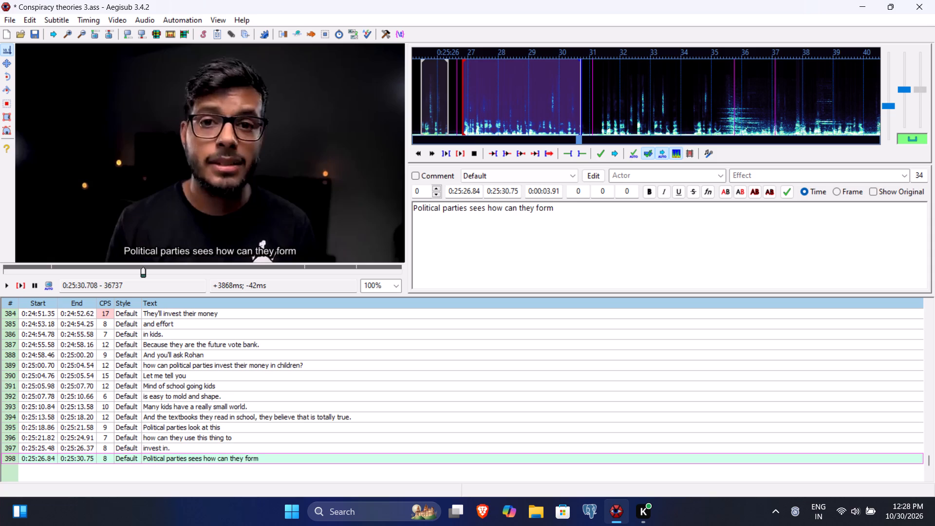
{"action": "type", "text": "opinions of kids"}
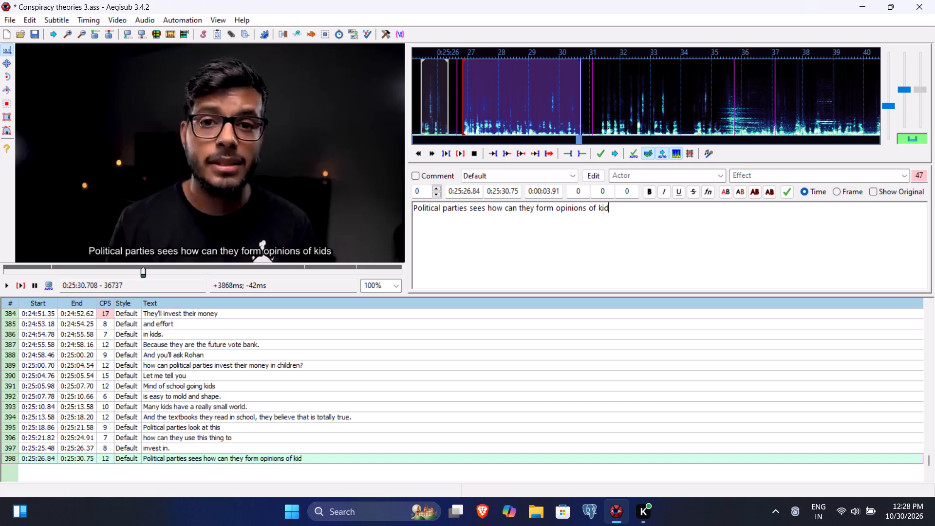
{"action": "key", "text": "period"}
{"action": "key", "text": "Return"}
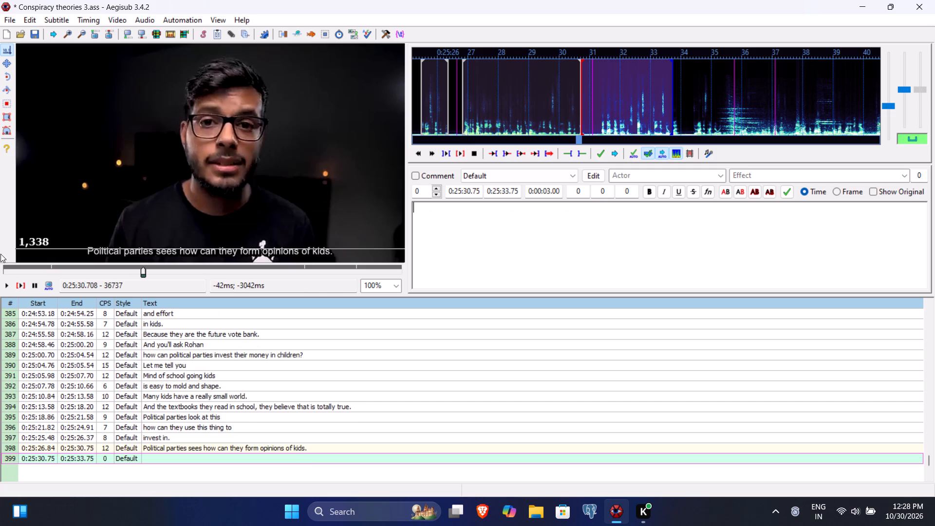
Play the video for the new subtitle line and past its end, and set its end time to 0:25:34.00 and start time to 0:25:31.34.
{"action": "left_click", "coordinate": [19, 283]}
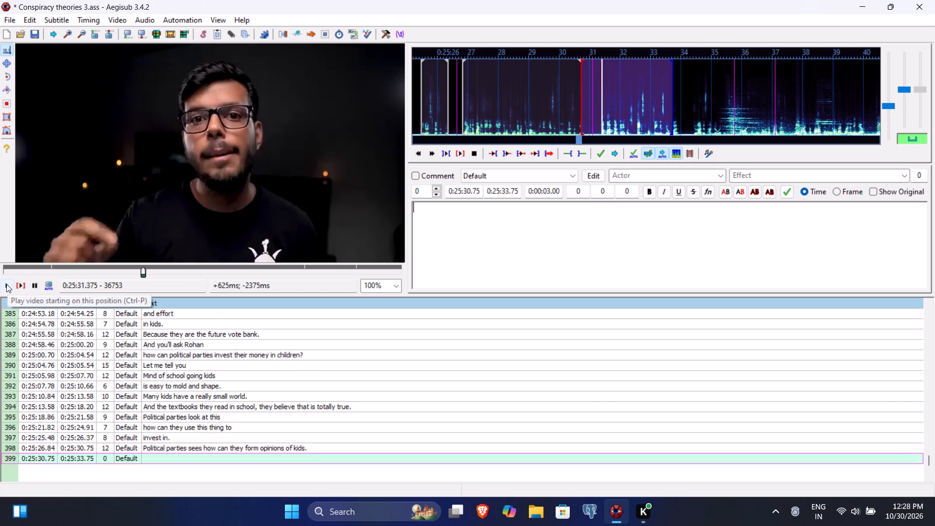
{"action": "double_click", "coordinate": [6, 284]}
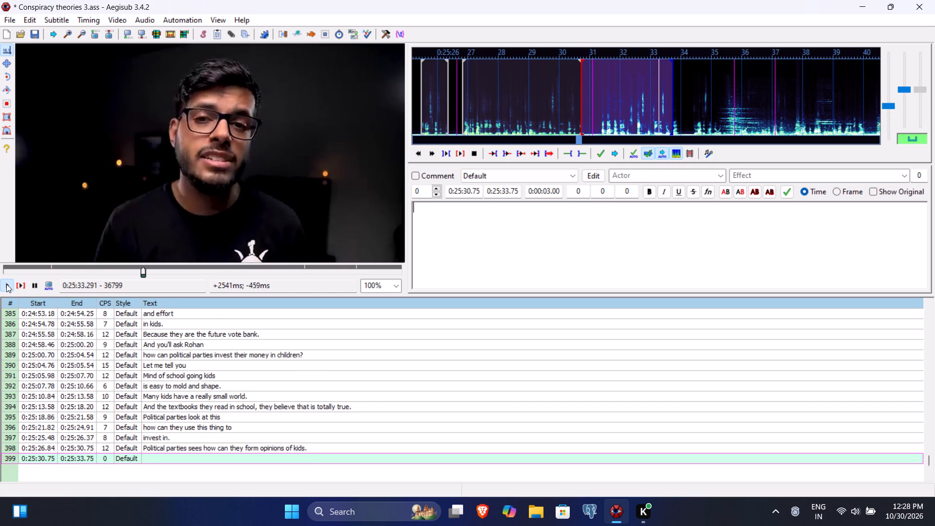
{"action": "left_click", "coordinate": [6, 284]}
{"action": "double_click", "coordinate": [6, 284]}
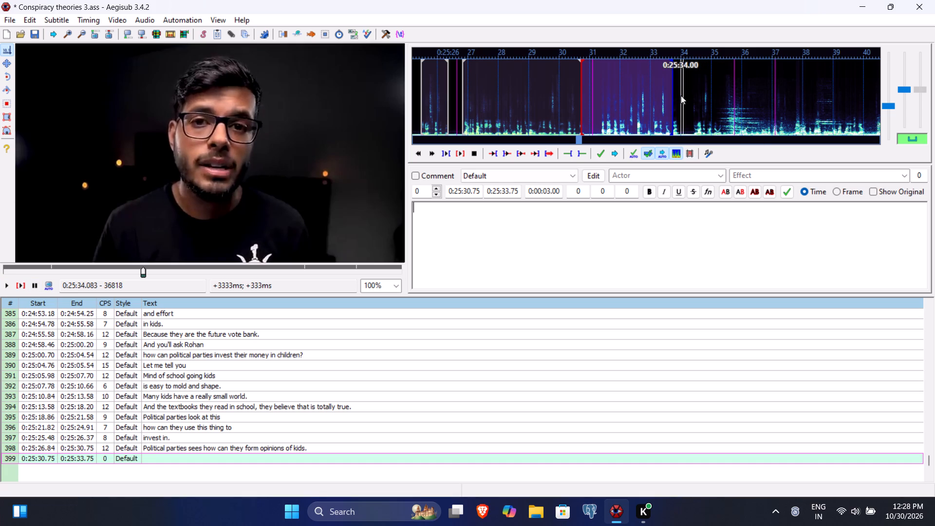
{"action": "left_click", "coordinate": [505, 194]}
{"action": "type", "text": "400"}
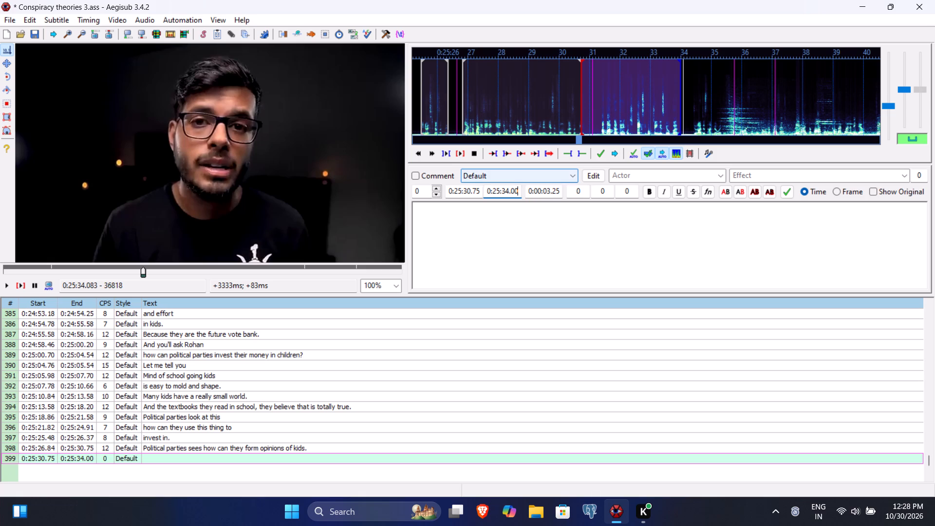
{"action": "left_click", "coordinate": [465, 193]}
{"action": "type", "text": "134"}
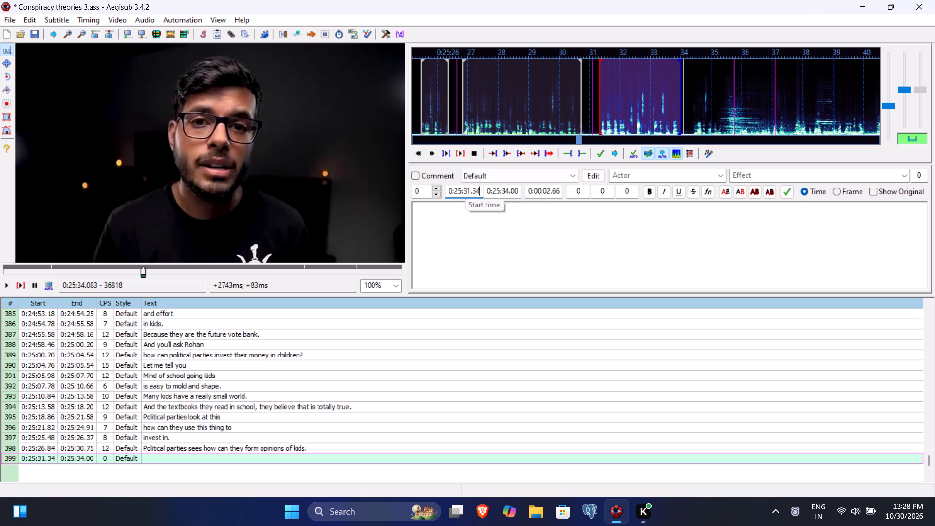
Enter "And now let's talk about some textbook changes," as the subtitle text and commit the line.
{"action": "left_click", "coordinate": [456, 256]}
{"action": "type", "text": "And now lets'"}
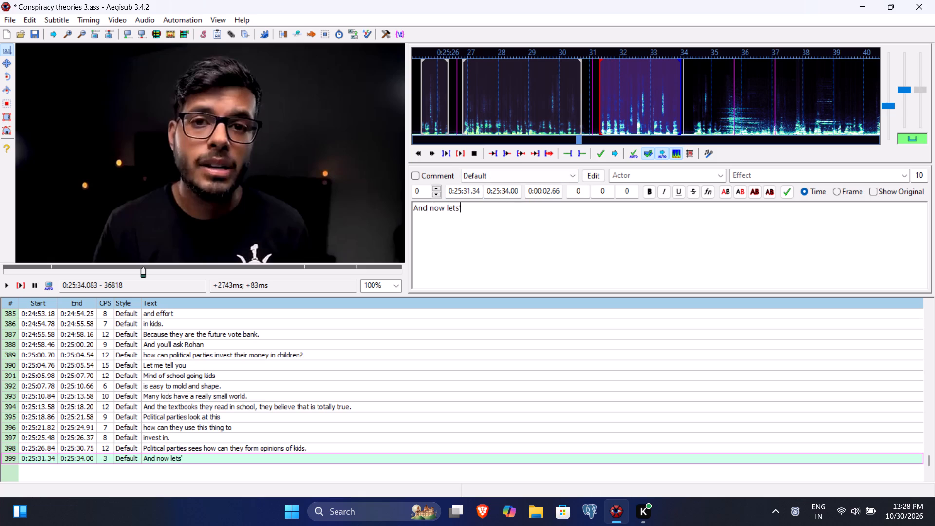
{"action": "key", "text": "BackSpace"}
{"action": "key", "text": "BackSpace"}
{"action": "type", "text": "'s talk about some textbook change"}
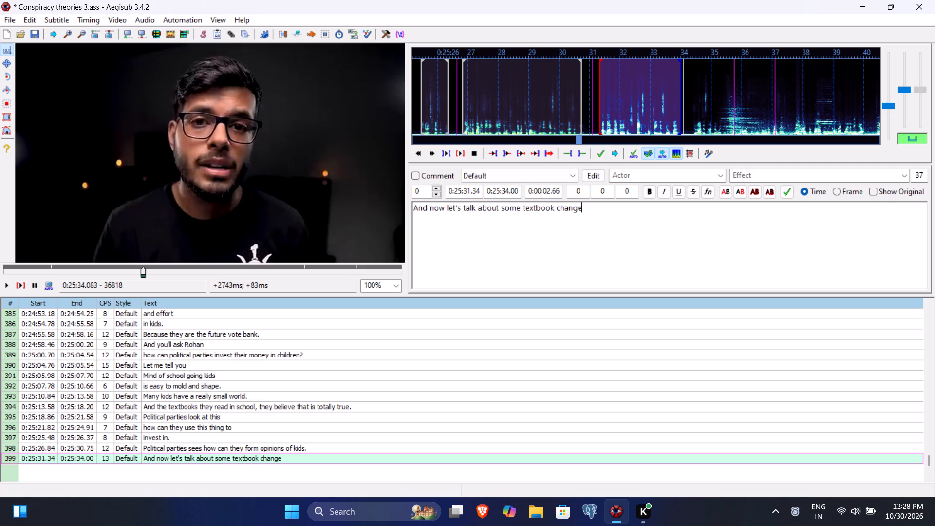
{"action": "type", "text": "s"}
{"action": "key", "text": "comma"}
{"action": "key", "text": "Return"}
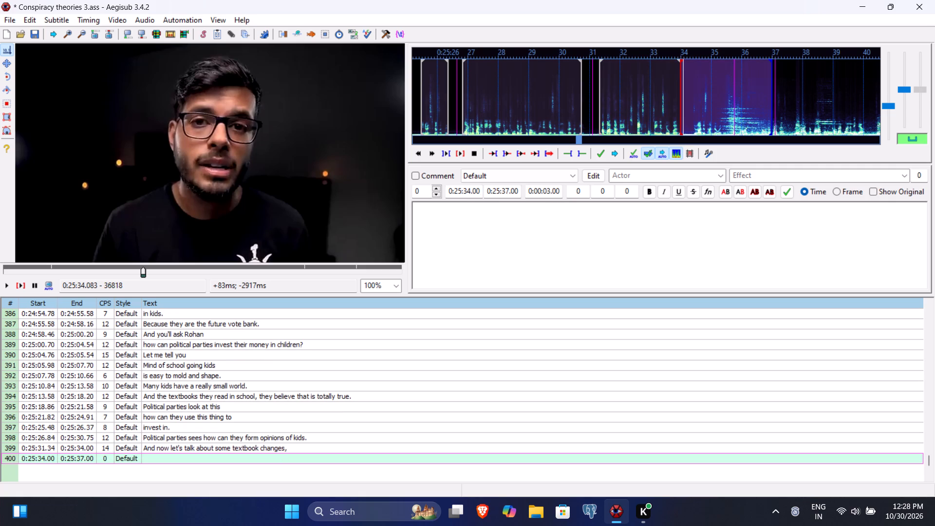
Play the video for the new subtitle line and set its end time to 0:25:35.37 and start time to 0:25:34.44.
{"action": "left_click", "coordinate": [20, 283]}
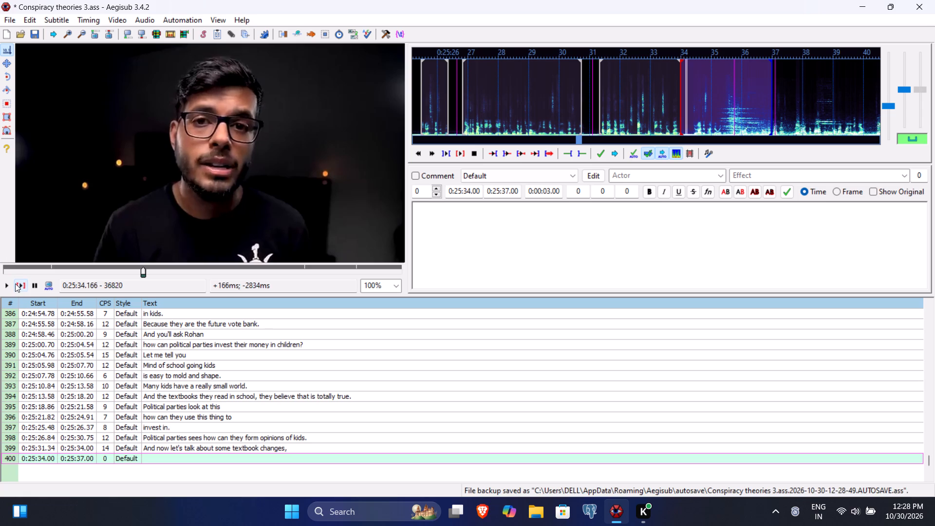
{"action": "left_click", "coordinate": [5, 283]}
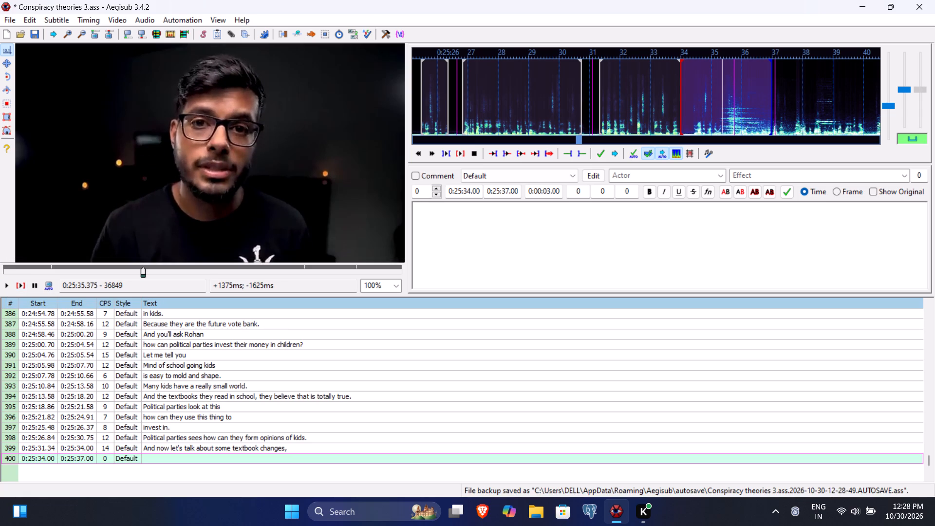
{"action": "left_click", "coordinate": [504, 189]}
{"action": "key", "text": "5"}
{"action": "type", "text": "37"}
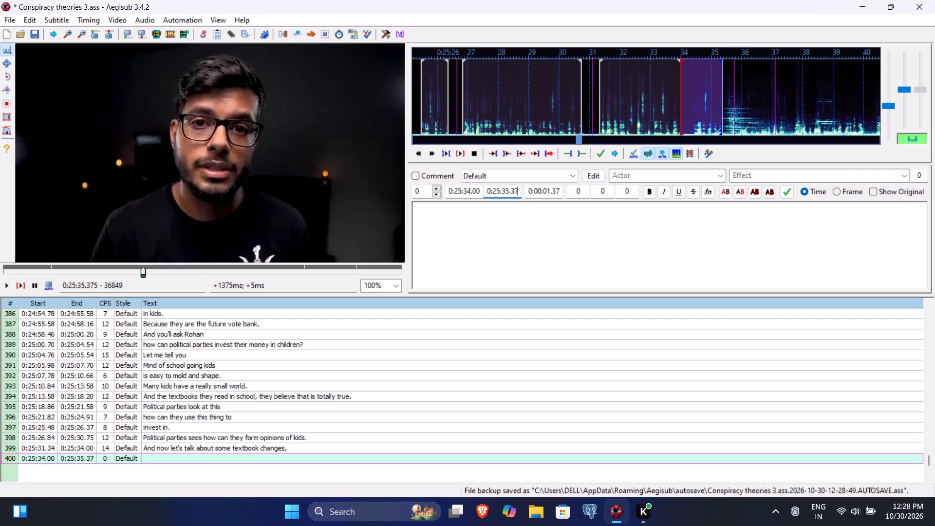
{"action": "left_click", "coordinate": [475, 188]}
{"action": "key", "text": "BackSpace"}
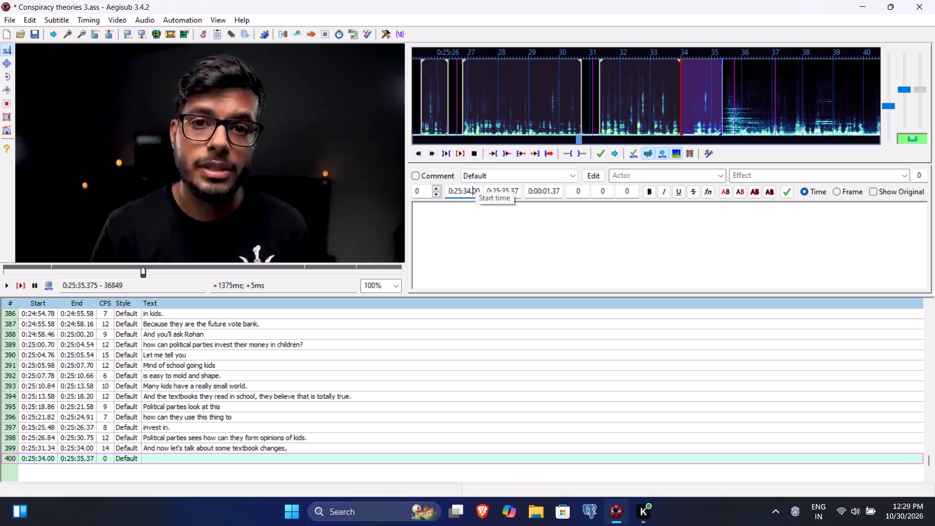
{"action": "type", "text": "44"}
Enter "which happened in Rajastan." as the subtitle text.
{"action": "left_click", "coordinate": [471, 242]}
{"action": "key", "text": "w"}
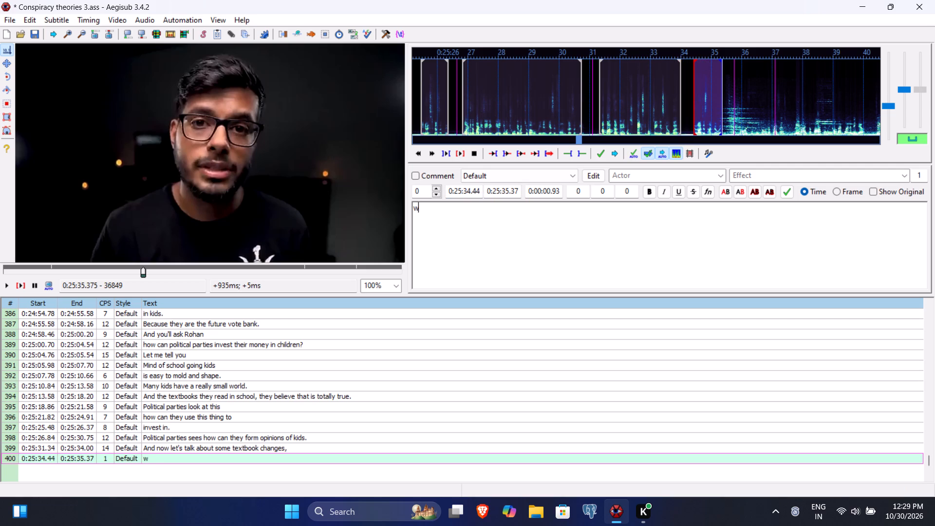
{"action": "type", "text": "hc"}
{"action": "key", "text": "BackSpace"}
{"action": "type", "text": "ich happn"}
{"action": "key", "text": "BackSpace"}
{"action": "type", "text": "end"}
{"action": "key", "text": "BackSpace"}
{"action": "type", "text": "ed in Rajastan"}
{"action": "key", "text": "period"}
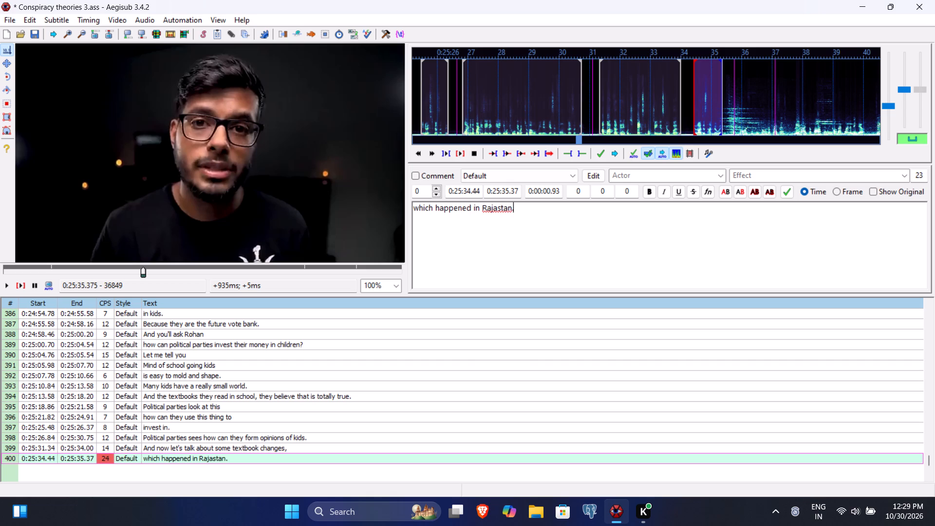
Replay the line, remove the word "which" from the start of its text and commit it.
{"action": "left_click", "coordinate": [22, 284]}
{"action": "double_click", "coordinate": [427, 209]}
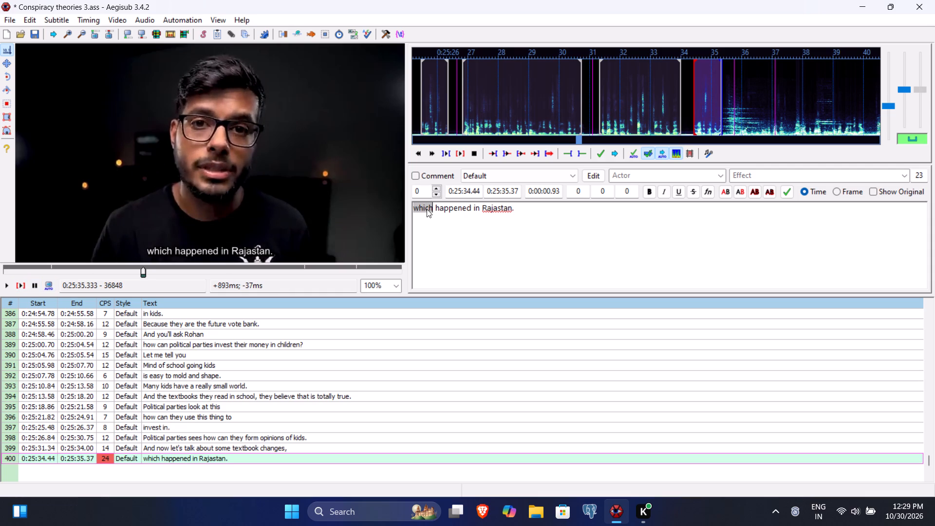
{"action": "key", "text": "BackSpace"}
{"action": "key", "text": "Delete"}
{"action": "key", "text": "Return"}
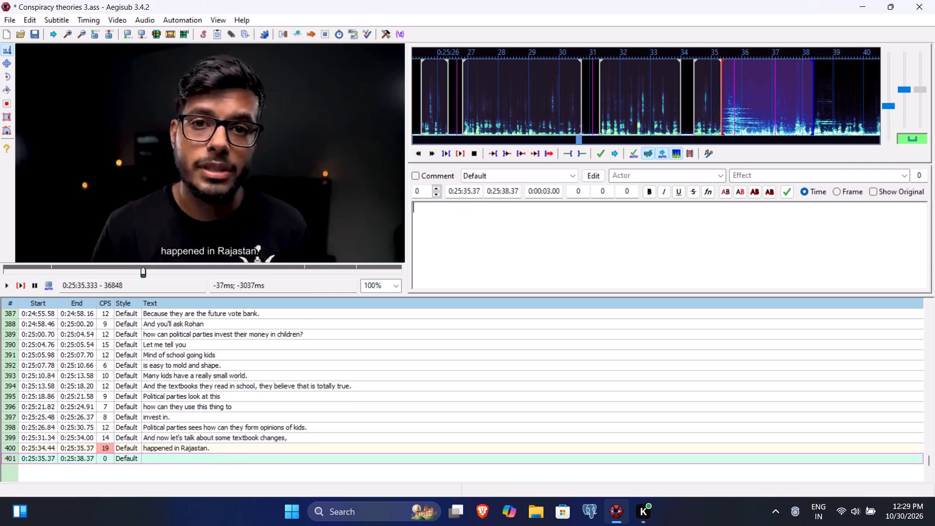
Play the video for the new subtitle line and set its start time to 0:25:35.76.
{"action": "left_click", "coordinate": [23, 286]}
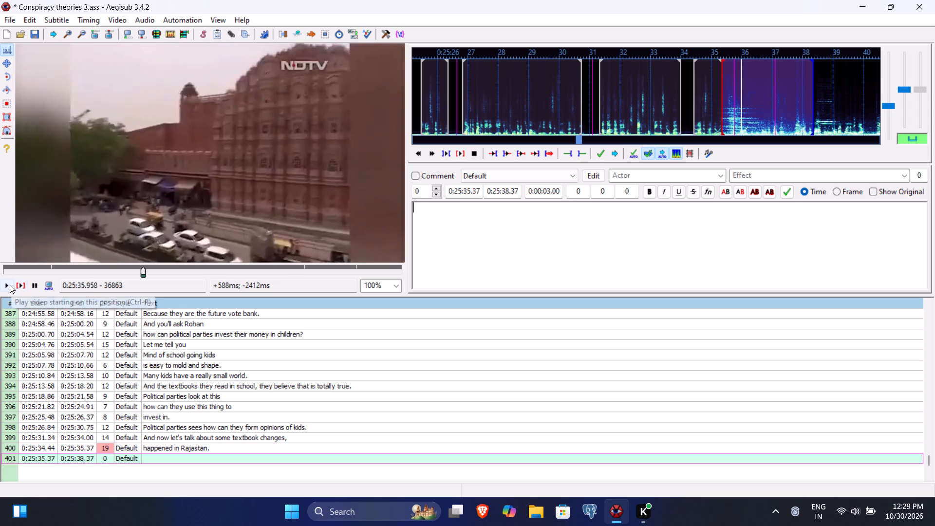
{"action": "left_click", "coordinate": [9, 283]}
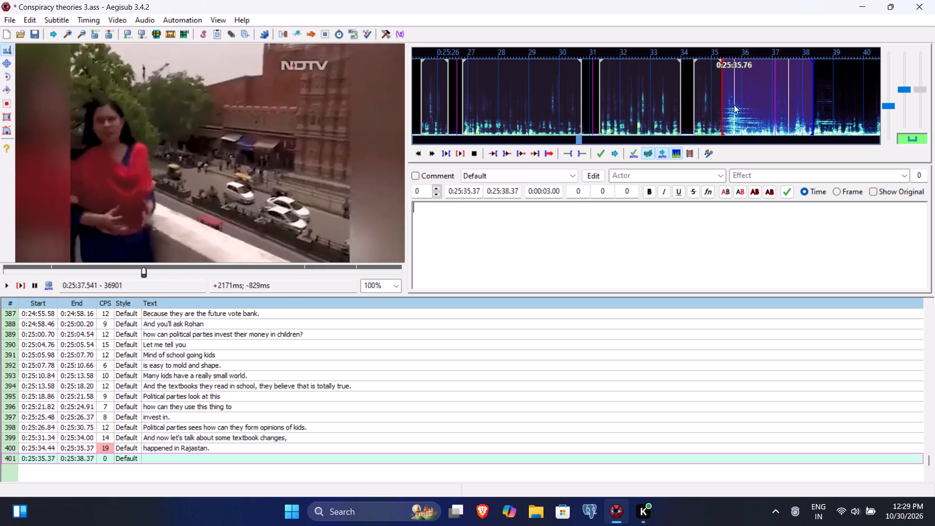
{"action": "left_click", "coordinate": [472, 195]}
{"action": "type", "text": "76"}
Replay the line, enter "[The present we write the]" as the subtitle text and commit it.
{"action": "left_click", "coordinate": [472, 257]}
{"action": "key", "text": "bracketleft"}
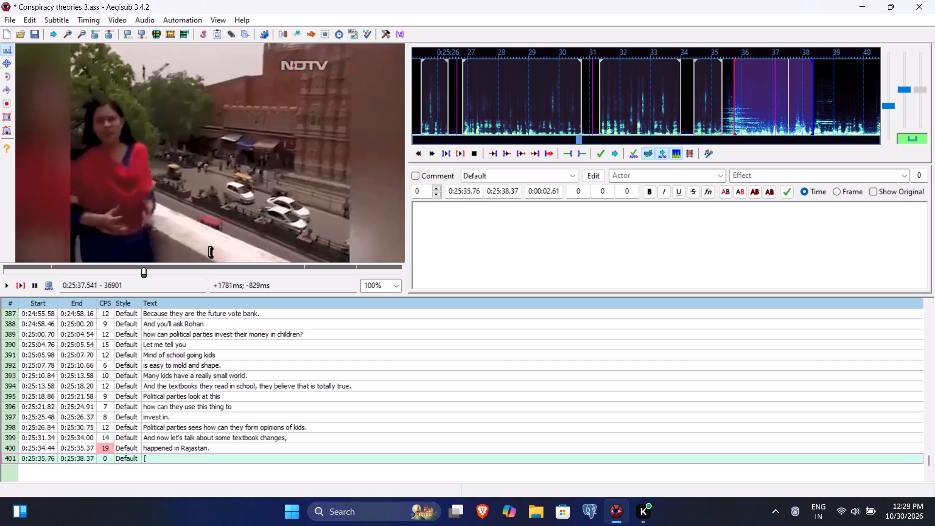
{"action": "left_click", "coordinate": [18, 288]}
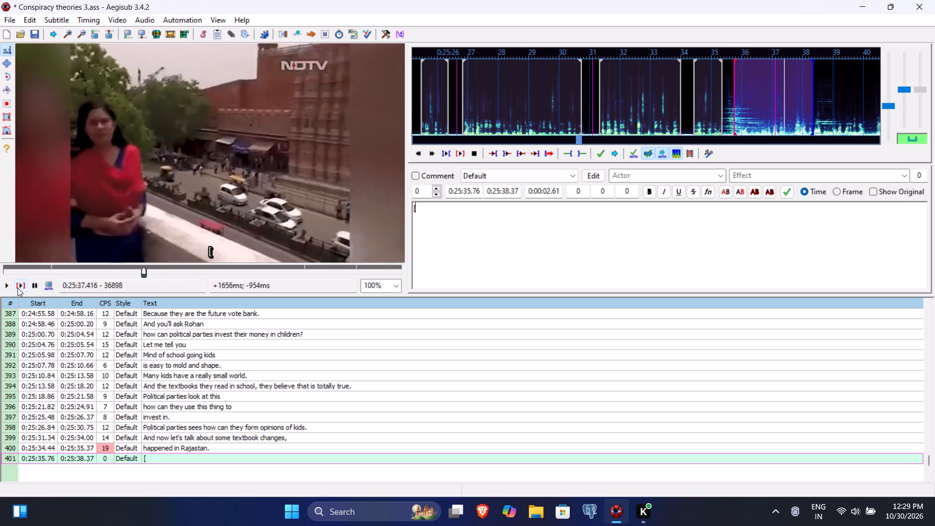
{"action": "type", "text": "The present we ri"}
{"action": "key", "text": "BackSpace"}
{"action": "key", "text": "BackSpace"}
{"action": "type", "text": "write the"}
{"action": "key", "text": "bracketright"}
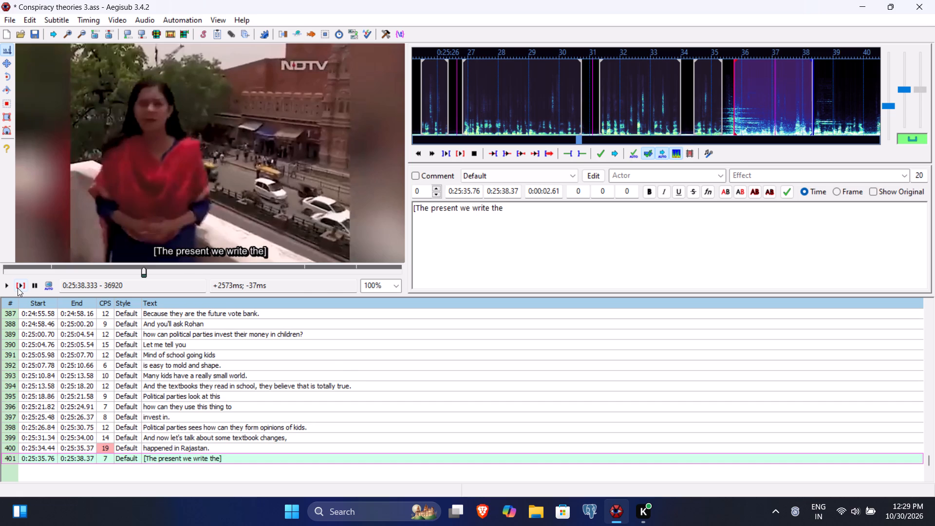
{"action": "key", "text": "Return"}
Play the video for the new subtitle line and set its end time to 0:25:40.00.
{"action": "left_click", "coordinate": [18, 288]}
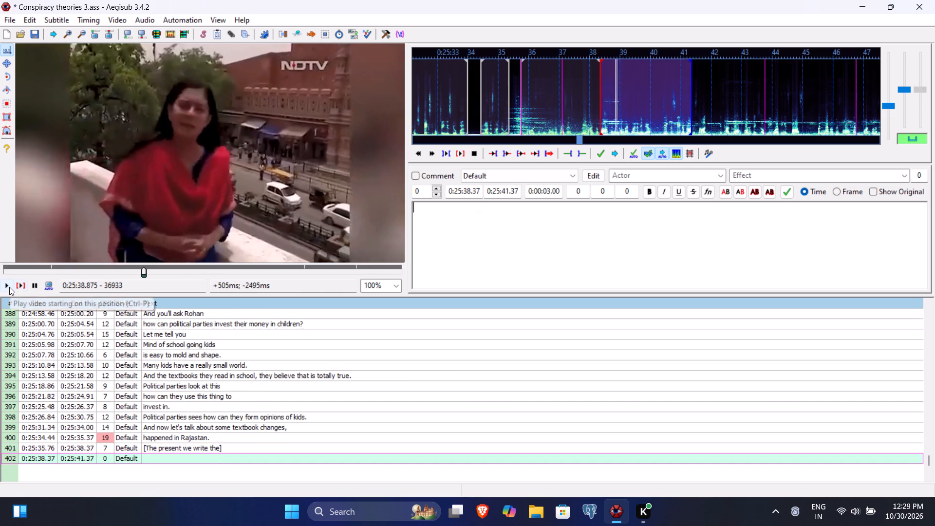
{"action": "left_click", "coordinate": [9, 287]}
{"action": "double_click", "coordinate": [9, 287]}
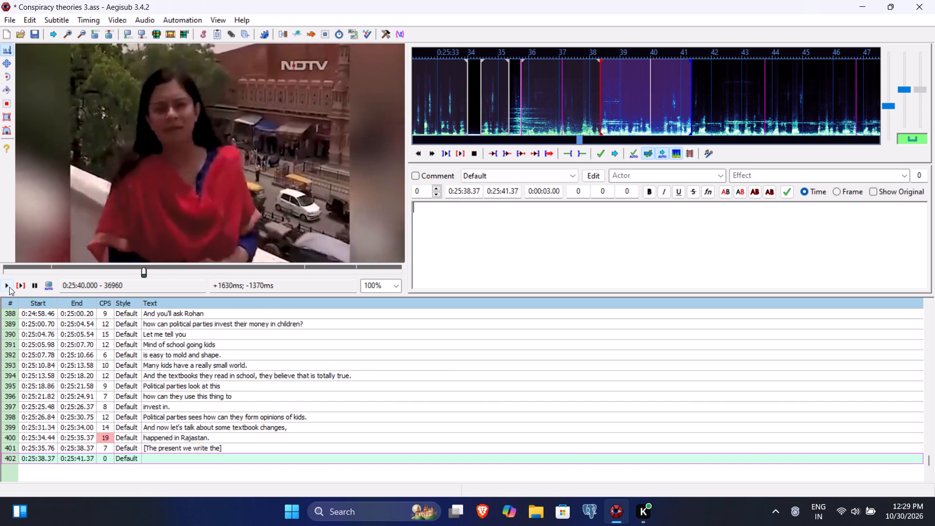
{"action": "left_click", "coordinate": [502, 188]}
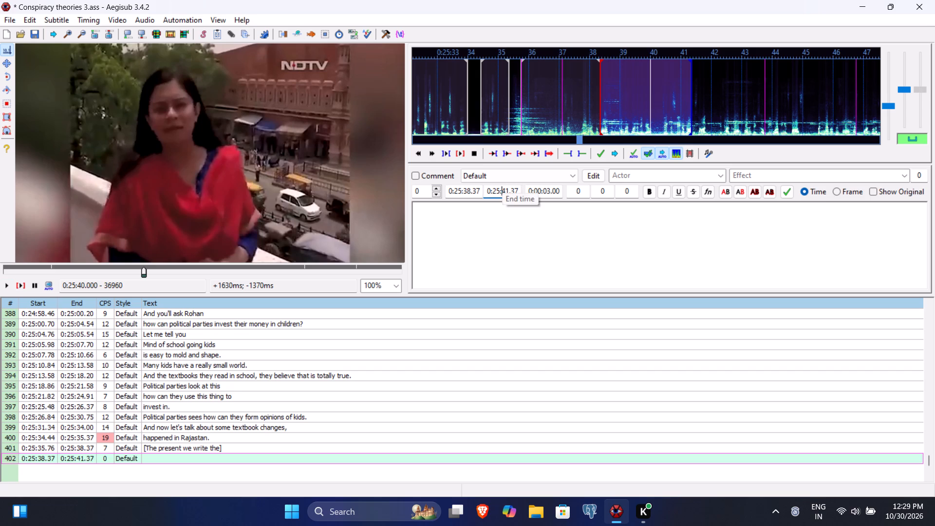
{"action": "type", "text": "4000"}
Enter "[that we know well in India]" as the subtitle text and commit the line.
{"action": "left_click", "coordinate": [492, 230]}
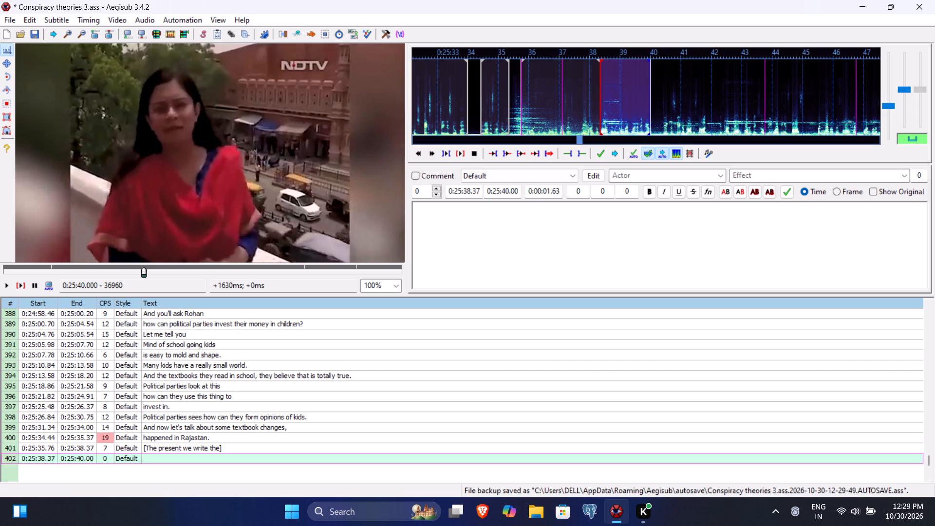
{"action": "type", "text": "[that we know well in India]"}
{"action": "key", "text": "Return"}
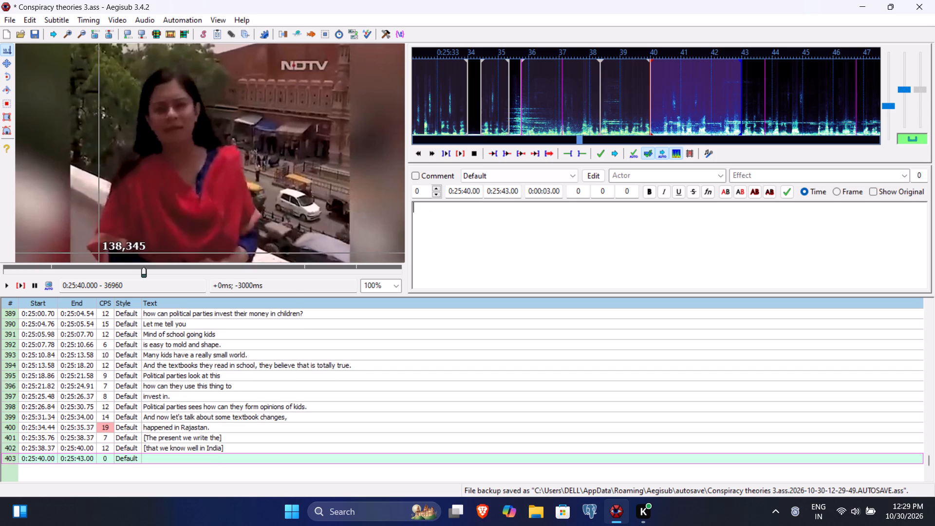
Play the video for the new subtitle line and set its end time to 0:25:42.00 and start time to 0:25:40.40.
{"action": "left_click", "coordinate": [26, 287]}
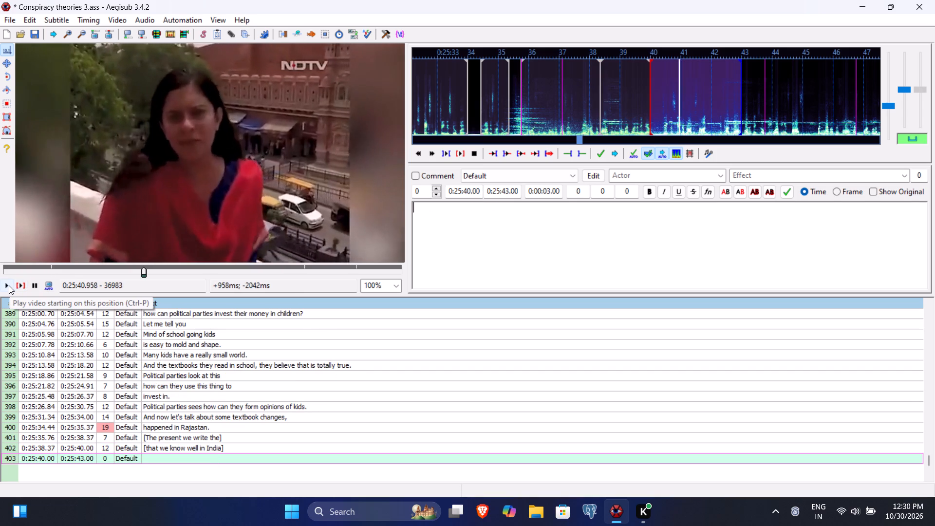
{"action": "left_click", "coordinate": [9, 285]}
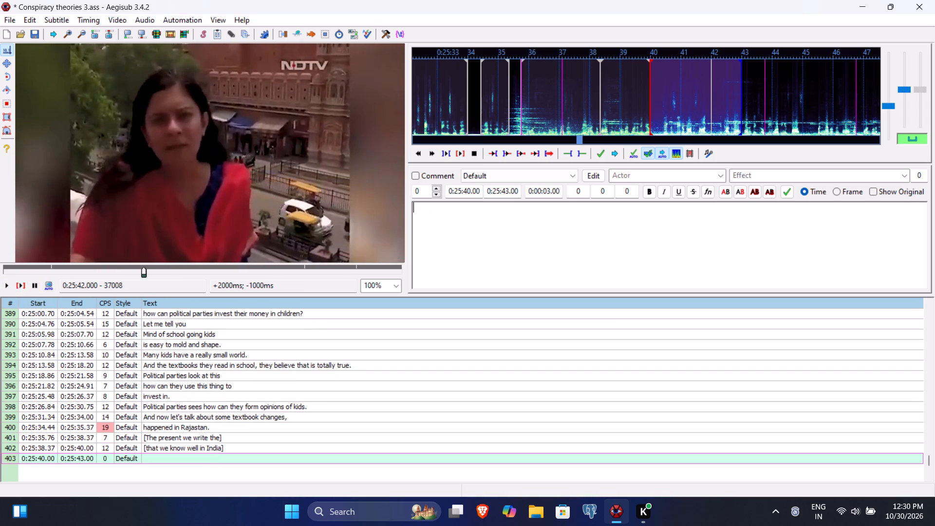
{"action": "left_click", "coordinate": [505, 191]}
{"action": "key", "text": "2"}
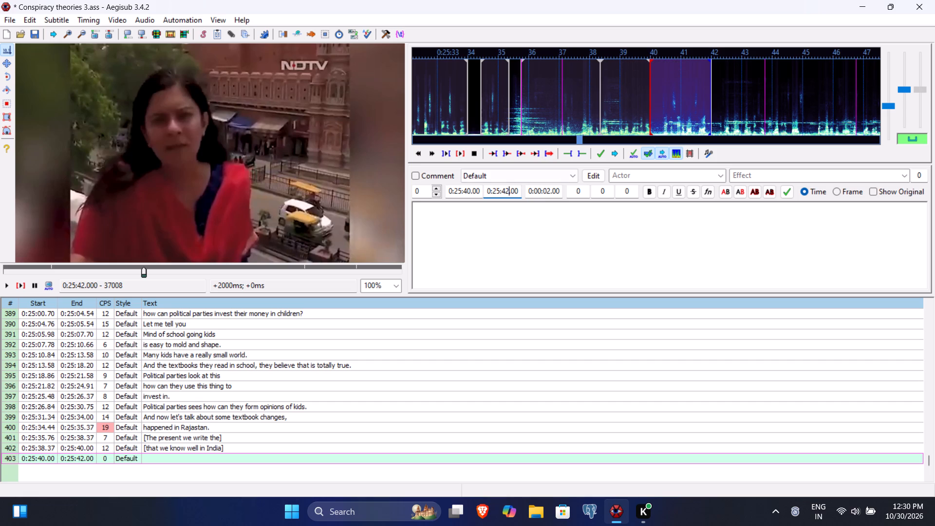
{"action": "left_click", "coordinate": [472, 190]}
{"action": "type", "text": "40"}
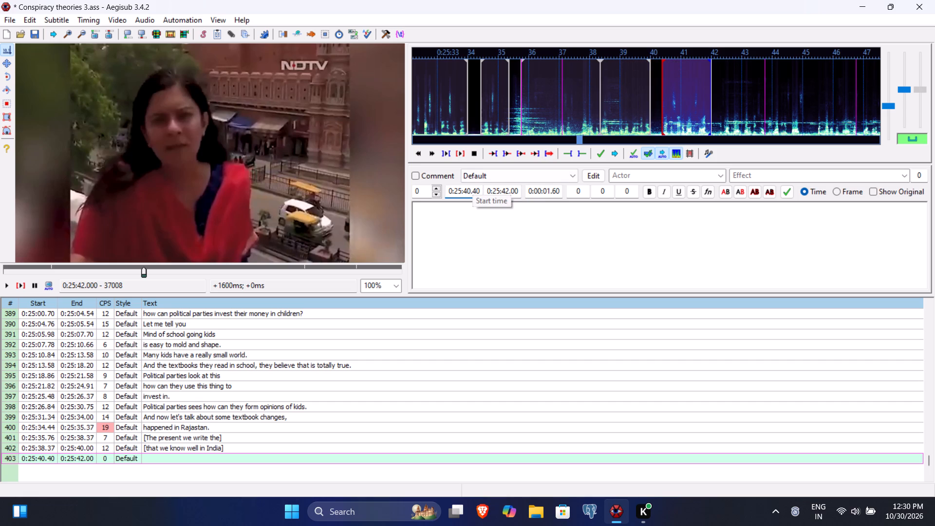
Enter "[Take the state of Rajastan]" as the subtitle text and commit the line.
{"action": "left_click", "coordinate": [464, 231]}
{"action": "key", "text": "bracketleft"}
{"action": "type", "text": "Take the"}
{"action": "key", "text": "space"}
{"action": "type", "text": "state of Rajastan]"}
{"action": "key", "text": "Return"}
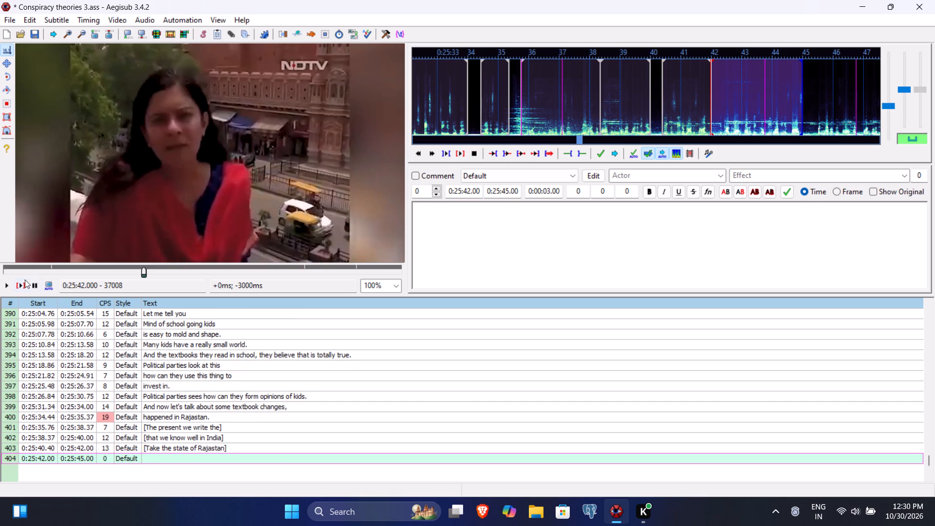
Play the video for the new subtitle line and set its start time to 0:25:42.36.
{"action": "left_click", "coordinate": [25, 280]}
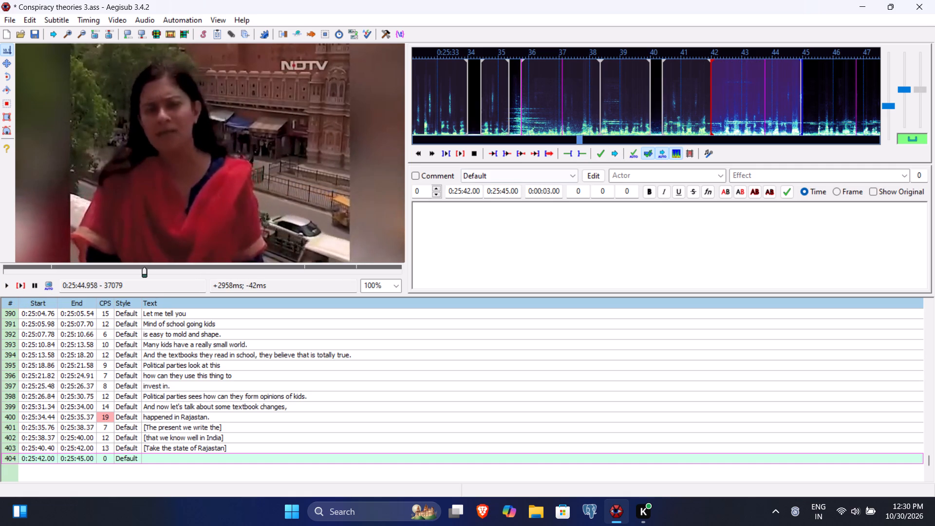
{"action": "left_click", "coordinate": [469, 192]}
{"action": "type", "text": "36"}
Enter "[It has a long history of re-writing it's past" as the subtitle text and commit the line.
{"action": "left_click", "coordinate": [462, 219]}
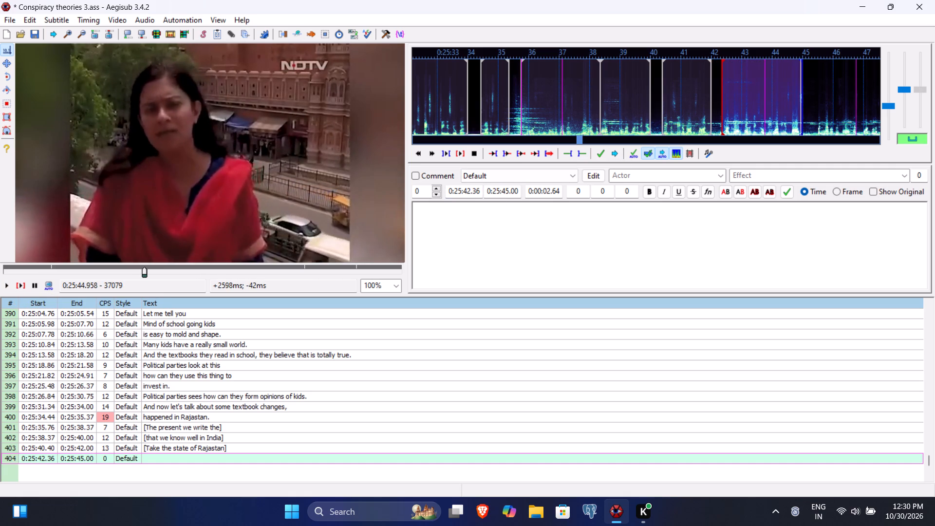
{"action": "type", "text": "[It has a lon"}
{"action": "key", "text": "space"}
{"action": "key", "text": "BackSpace"}
{"action": "type", "text": "g history of re"}
{"action": "type", "text": "-writing its'"}
{"action": "key", "text": "BackSpace"}
{"action": "key", "text": "BackSpace"}
{"action": "type", "text": "'s past"}
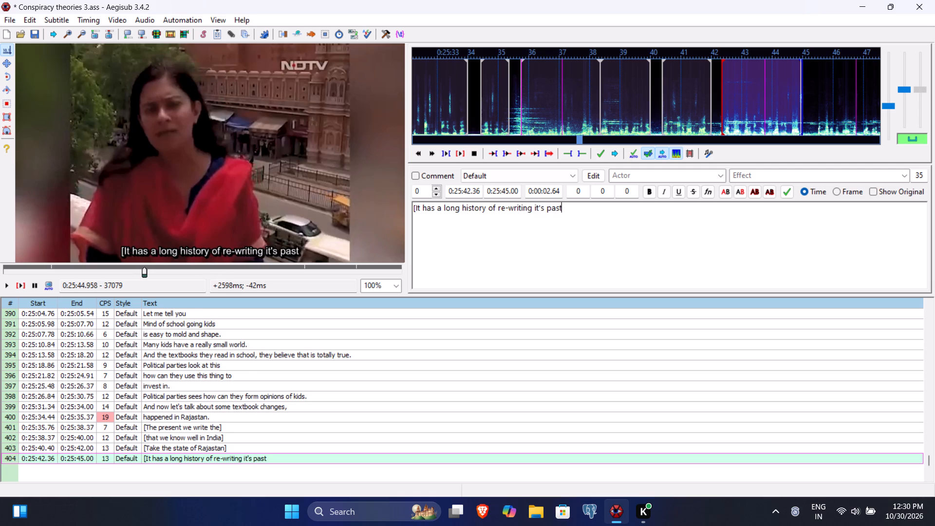
{"action": "key", "text": "Return"}
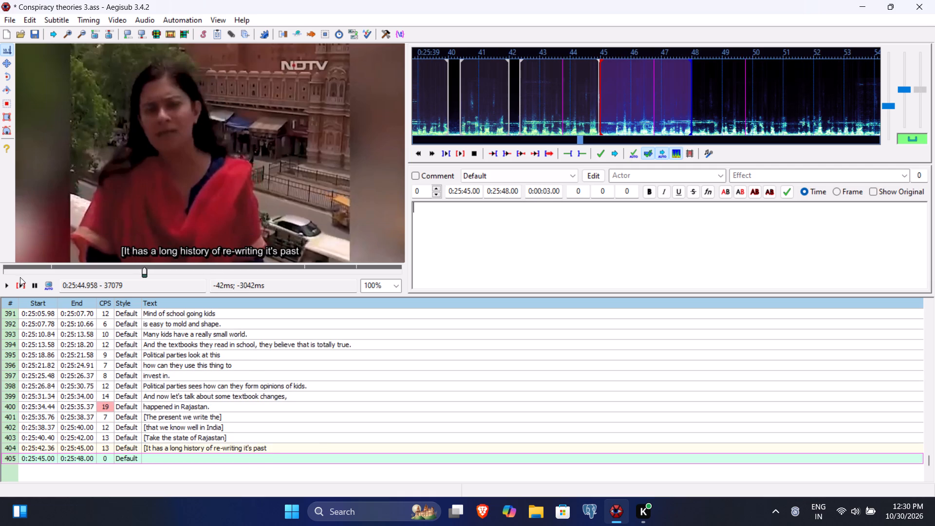
Play the video for the new subtitle line and set its end time to 0:25:51.12 and start time to 0:25:45.46.
{"action": "left_click", "coordinate": [18, 285]}
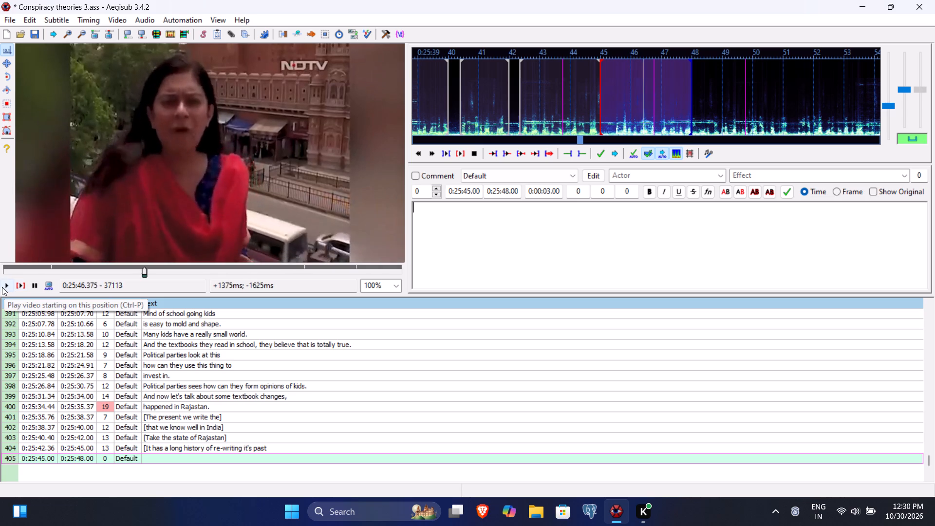
{"action": "left_click", "coordinate": [2, 287]}
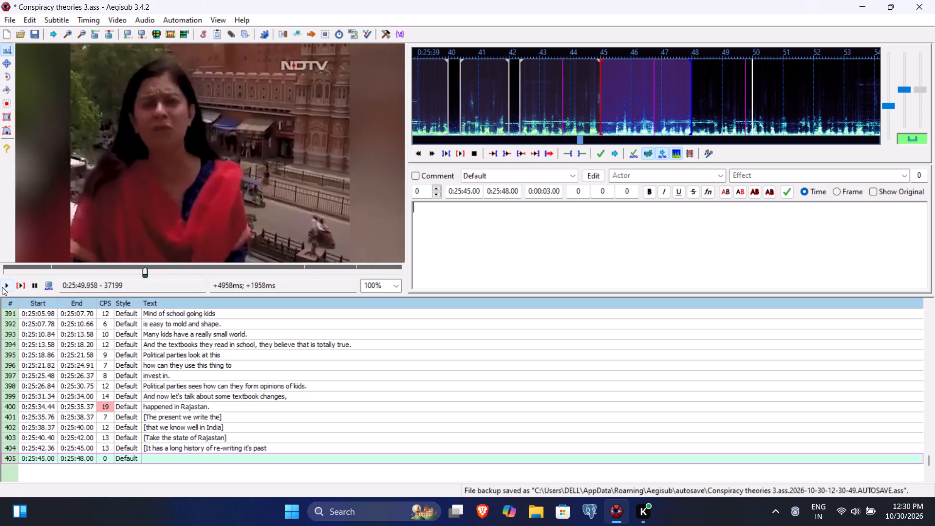
{"action": "left_click", "coordinate": [2, 287]}
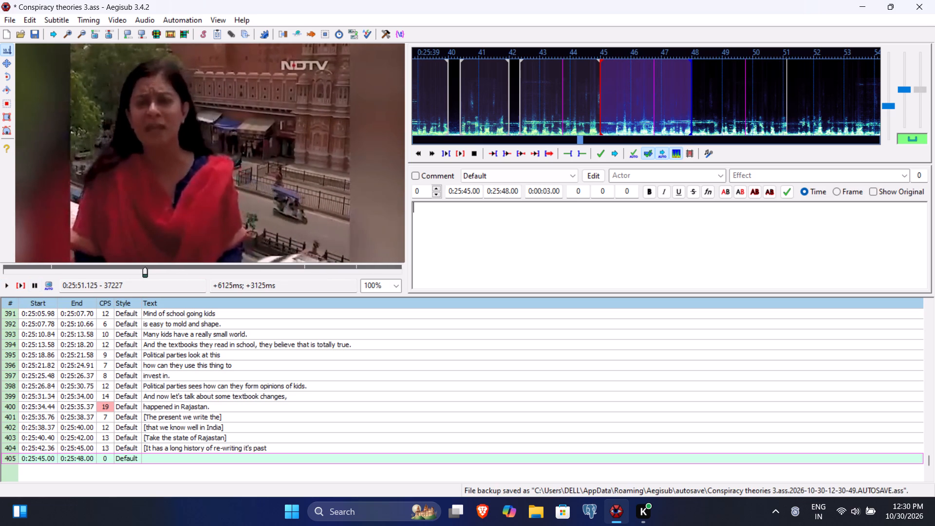
{"action": "left_click", "coordinate": [500, 192]}
{"action": "type", "text": "5112"}
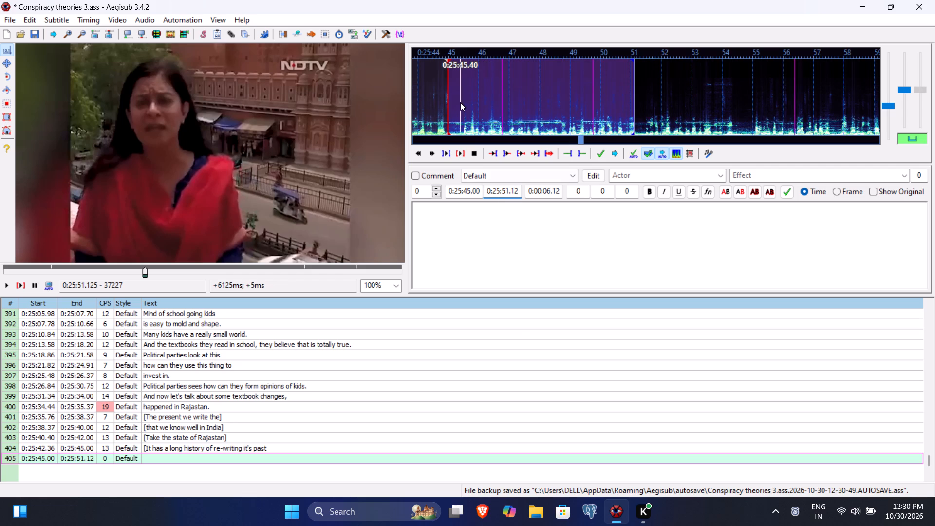
{"action": "left_click", "coordinate": [475, 191]}
{"action": "key", "text": "BackSpace"}
{"action": "type", "text": "46"}
Enter "[But no political party had ruled the state with this much majority as today]" as the subtitle text and commit the line.
{"action": "left_click", "coordinate": [471, 228]}
{"action": "type", "text": "[But no political ap"}
{"action": "key", "text": "BackSpace"}
{"action": "key", "text": "BackSpace"}
{"action": "type", "text": "parti"}
{"action": "key", "text": "BackSpace"}
{"action": "type", "text": "y ja"}
{"action": "key", "text": "BackSpace"}
{"action": "key", "text": "BackSpace"}
{"action": "type", "text": "had ruled the state with this much majority as today"}
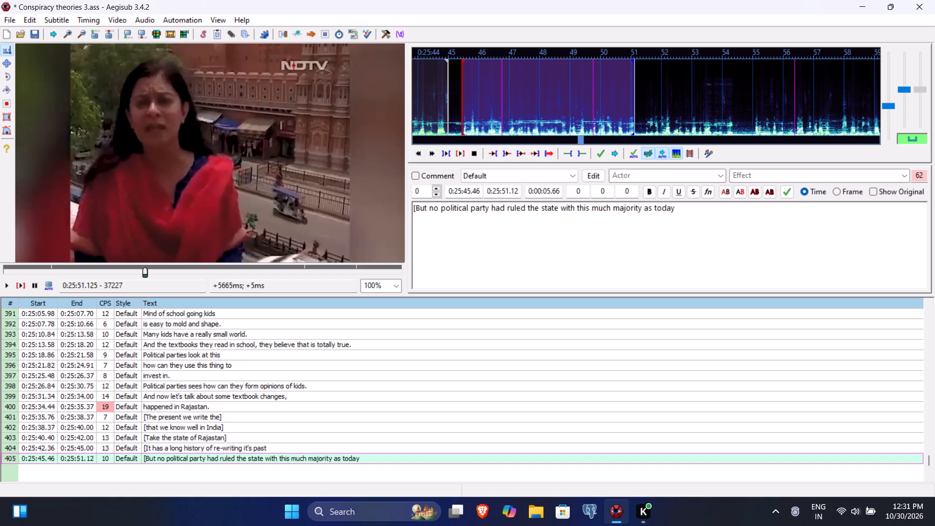
{"action": "key", "text": "bracketright"}
{"action": "key", "text": "Return"}
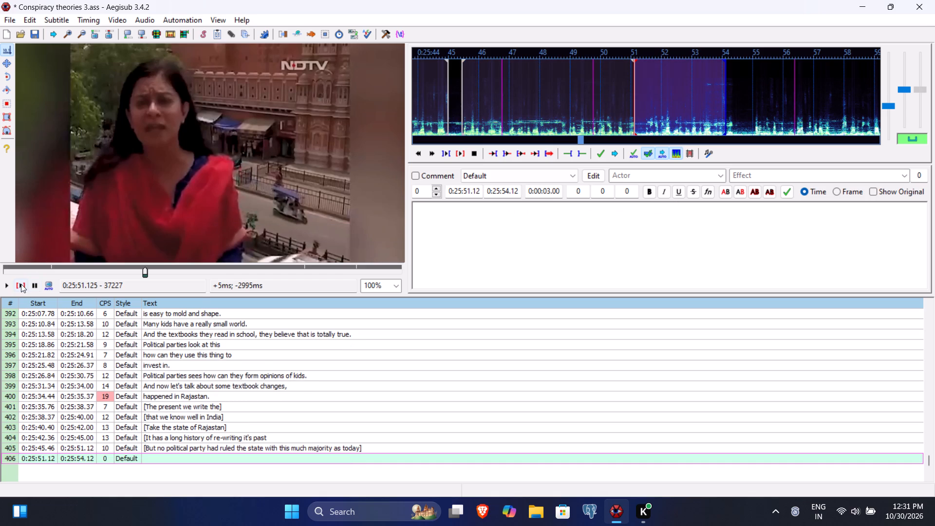
Play the video for the new subtitle line and set its end time to 0:25:54.45 and start time to 0:25:51.44.
{"action": "left_click", "coordinate": [21, 284]}
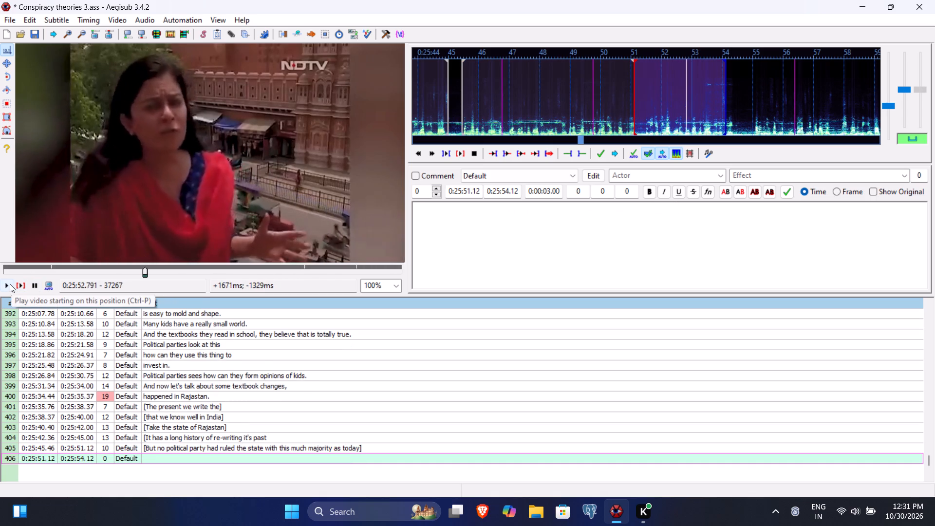
{"action": "left_click", "coordinate": [10, 284]}
{"action": "left_click", "coordinate": [10, 284]}
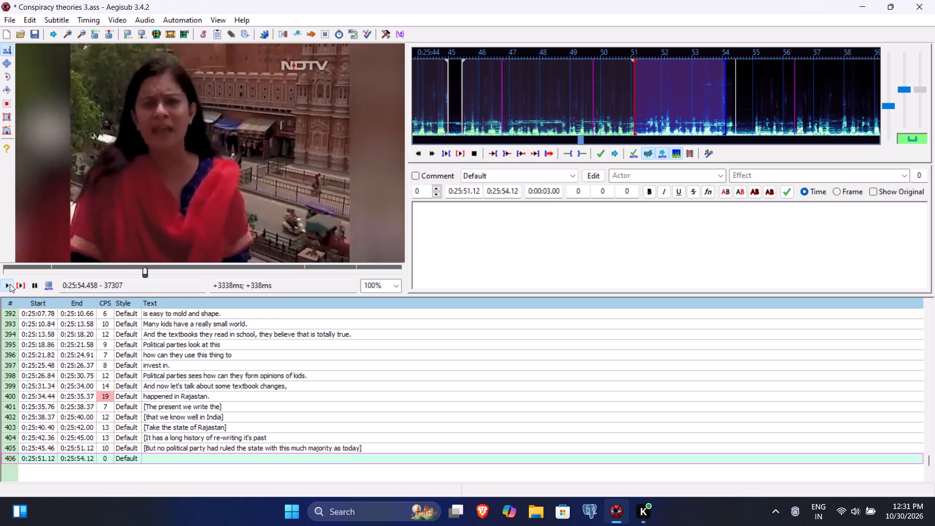
{"action": "left_click", "coordinate": [511, 192]}
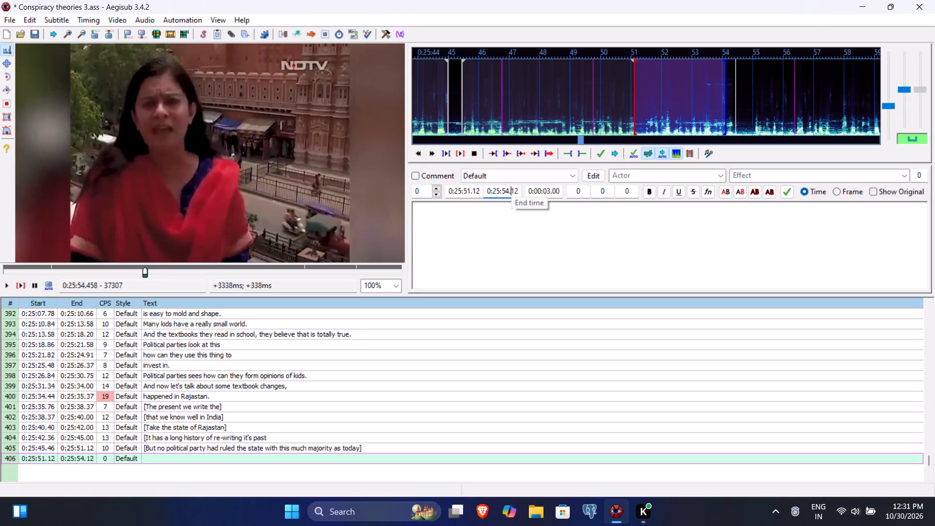
{"action": "type", "text": "45"}
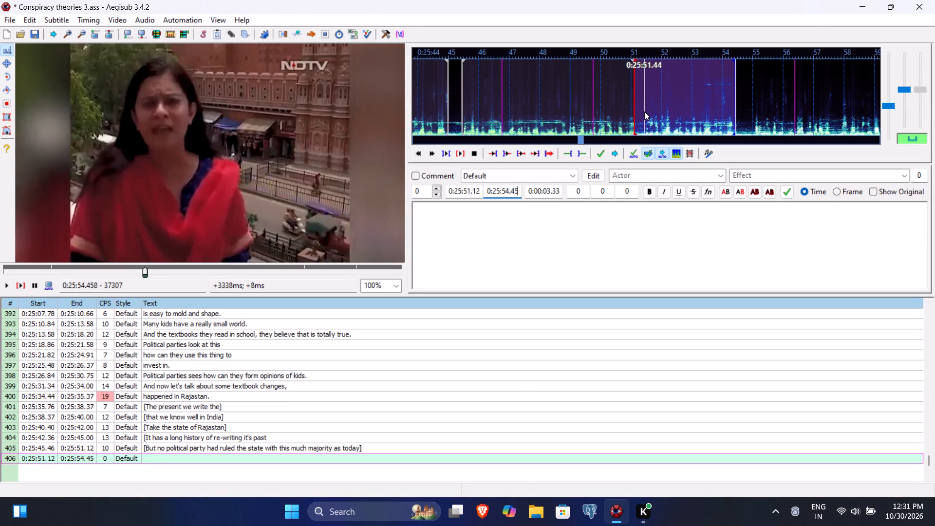
{"action": "left_click", "coordinate": [471, 191]}
{"action": "type", "text": "44"}
Enter "[The BJP has 2/3 majority in this state]" as the subtitle text and commit the line.
{"action": "left_click", "coordinate": [457, 244]}
{"action": "type", "text": "[The BJP has"}
{"action": "key", "text": "space"}
{"action": "key", "text": "2"}
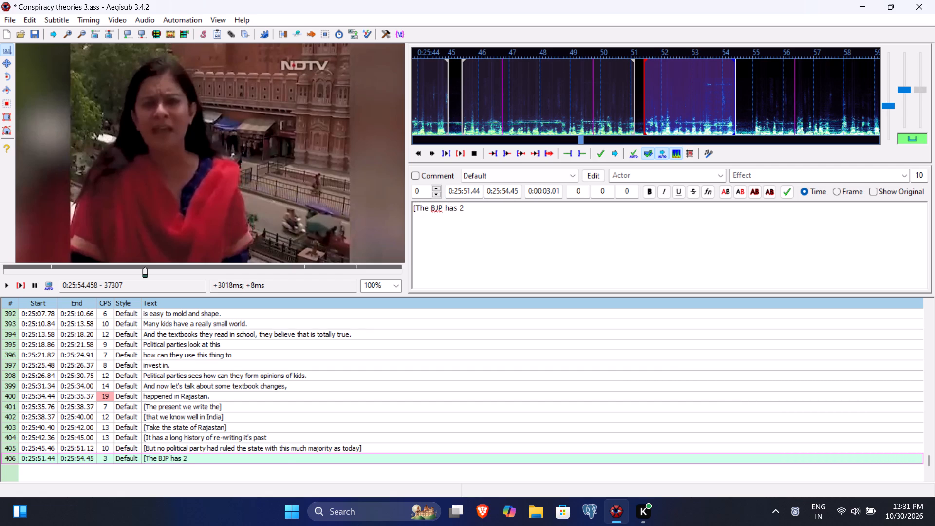
{"action": "type", "text": "/3e"}
{"action": "key", "text": "BackSpace"}
{"action": "key", "text": "space"}
{"action": "key", "text": "BackSpace"}
{"action": "type", "text": "rd"}
{"action": "key", "text": "BackSpace"}
{"action": "key", "text": "BackSpace"}
{"action": "key", "text": "space"}
{"action": "type", "text": "mao"}
{"action": "key", "text": "BackSpace"}
{"action": "type", "text": "jority i"}
{"action": "key", "text": "space"}
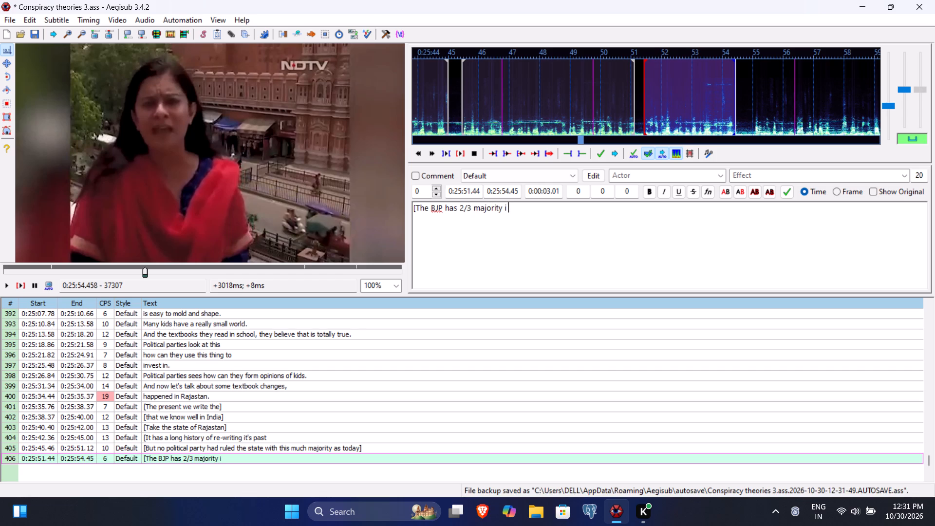
{"action": "key", "text": "BackSpace"}
{"action": "type", "text": "n this state]"}
{"action": "key", "text": "Return"}
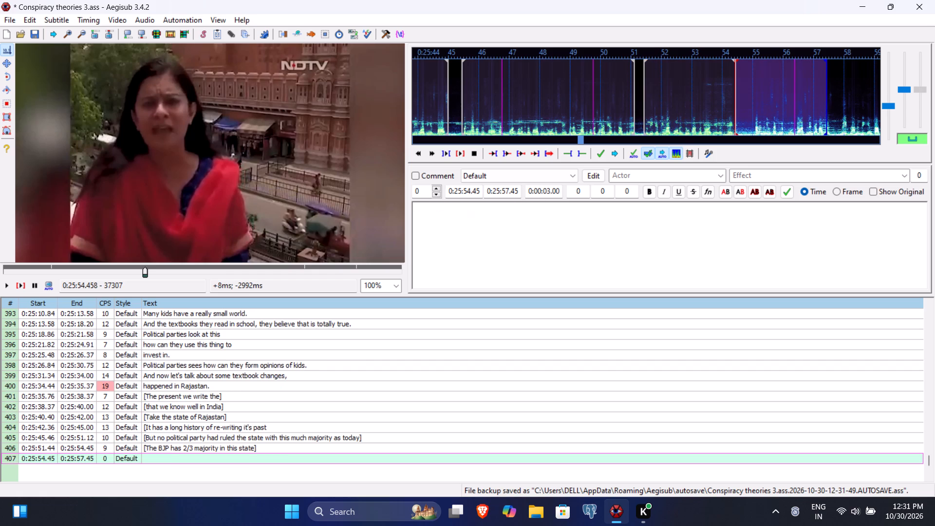
Play the video for the new subtitle line and set its end time to 0:25:57.79 and start time to 0:25:55.05.
{"action": "left_click", "coordinate": [21, 285]}
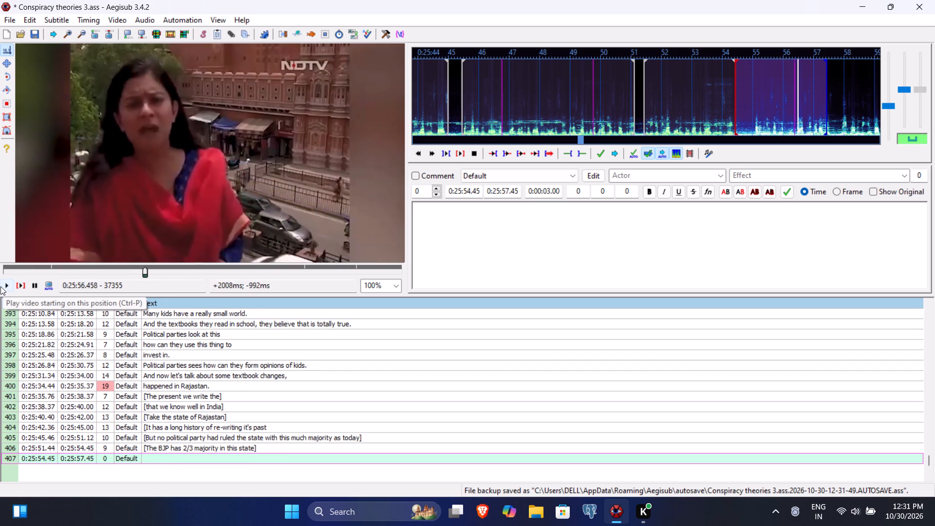
{"action": "left_click", "coordinate": [0, 286]}
{"action": "left_click", "coordinate": [0, 286]}
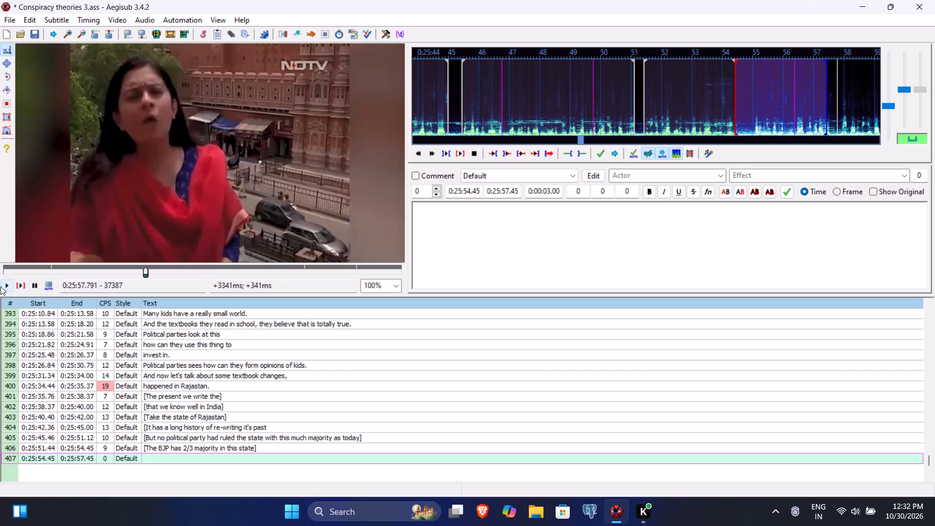
{"action": "left_click", "coordinate": [509, 188]}
{"action": "type", "text": "79"}
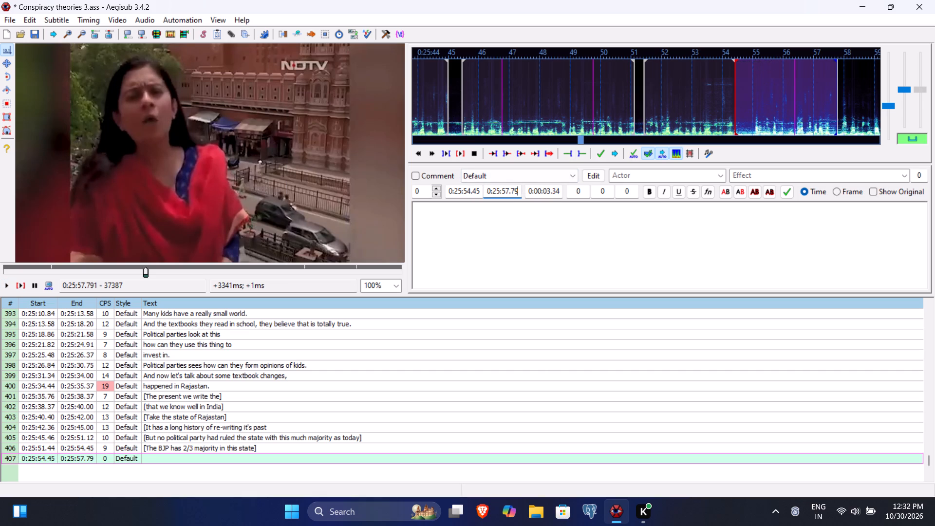
{"action": "left_click", "coordinate": [465, 193]}
{"action": "type", "text": "505"}
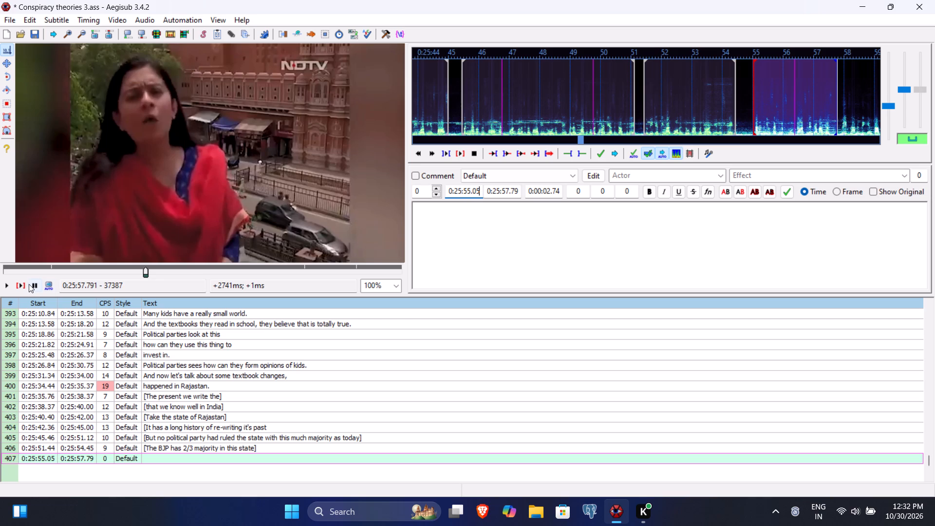
Replay the line, enter "[And as the school session of India matters]" as its subtitle text and commit it.
{"action": "left_click", "coordinate": [26, 284]}
{"action": "left_click", "coordinate": [516, 208]}
{"action": "type", "text": "And"}
{"action": "key", "text": "space"}
{"action": "type", "text": "as the school o"}
{"action": "key", "text": "BackSpace"}
{"action": "type", "text": "seesi"}
{"action": "key", "text": "BackSpace"}
{"action": "key", "text": "BackSpace"}
{"action": "key", "text": "BackSpace"}
{"action": "type", "text": "ssion of"}
{"action": "key", "text": "space"}
{"action": "key", "text": "i"}
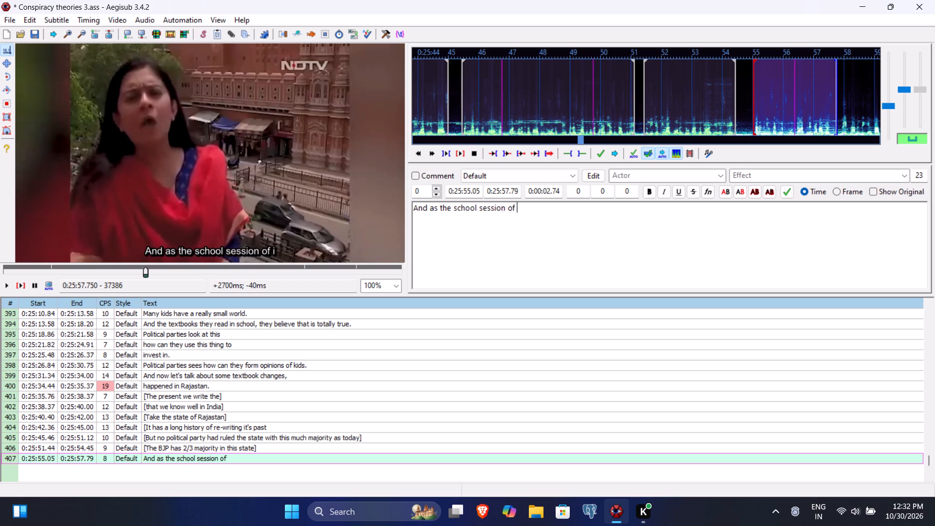
{"action": "key", "text": "BackSpace"}
{"action": "type", "text": "India matter"}
{"action": "type", "text": "s]"}
{"action": "key", "text": "Up"}
{"action": "key", "text": "bracketleft"}
{"action": "key", "text": "Return"}
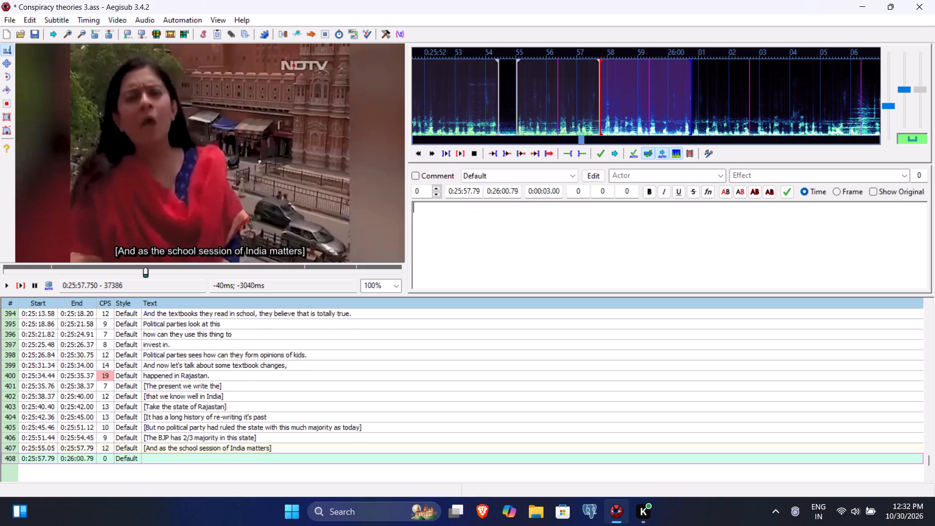
Play the video for the new subtitle line and set its end time to 0:26:01.08.
{"action": "left_click", "coordinate": [19, 282]}
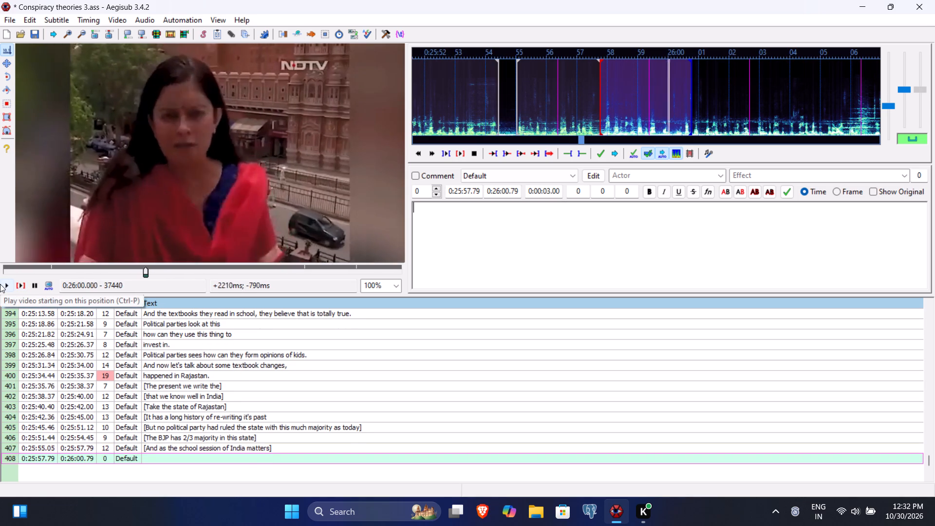
{"action": "double_click", "coordinate": [0, 284]}
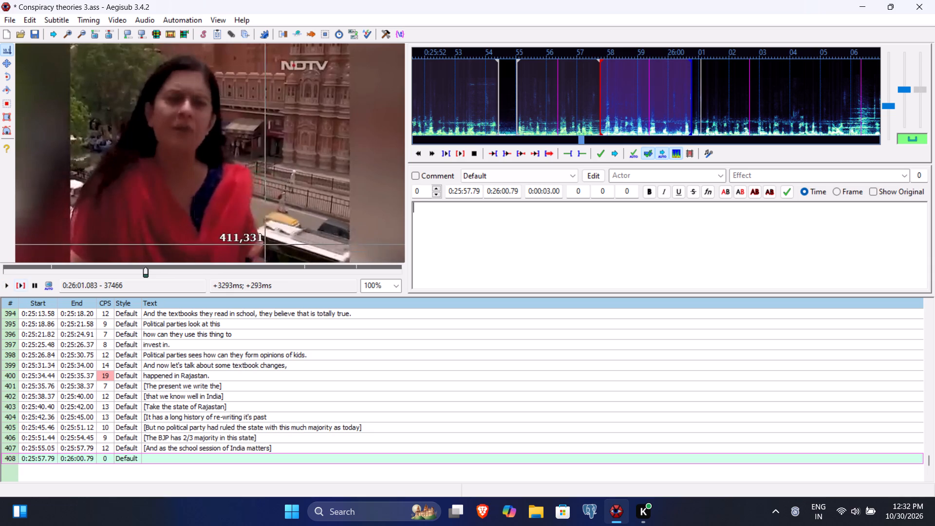
{"action": "left_click", "coordinate": [505, 191]}
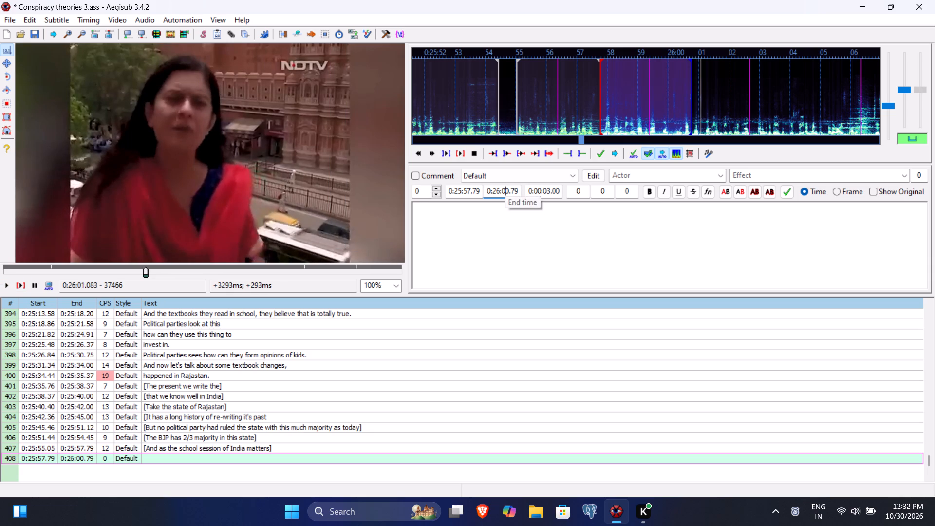
{"action": "key", "text": "1"}
{"action": "type", "text": "08"}
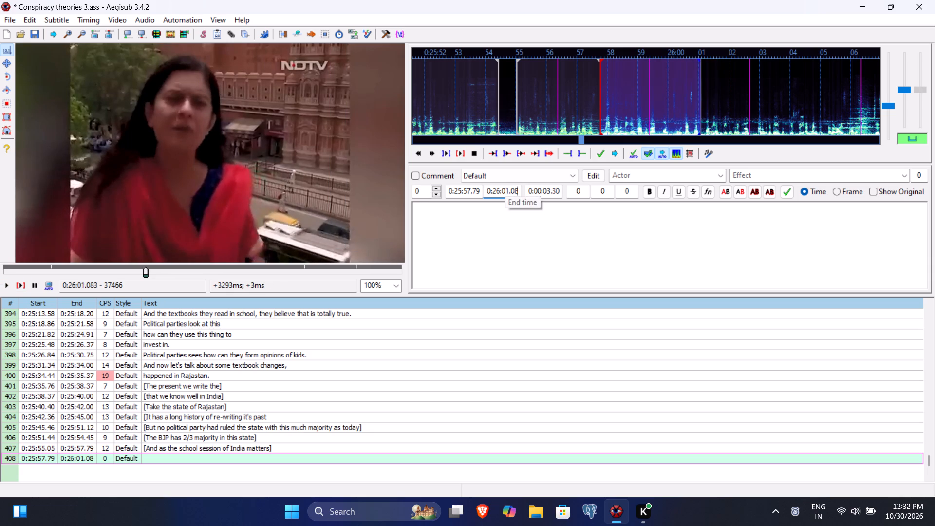
Enter "[We examined the effects of that in school textbooks]" as the subtitle text and commit the line.
{"action": "left_click", "coordinate": [494, 219]}
{"action": "type", "text": "[We examined the effects of that in school te"}
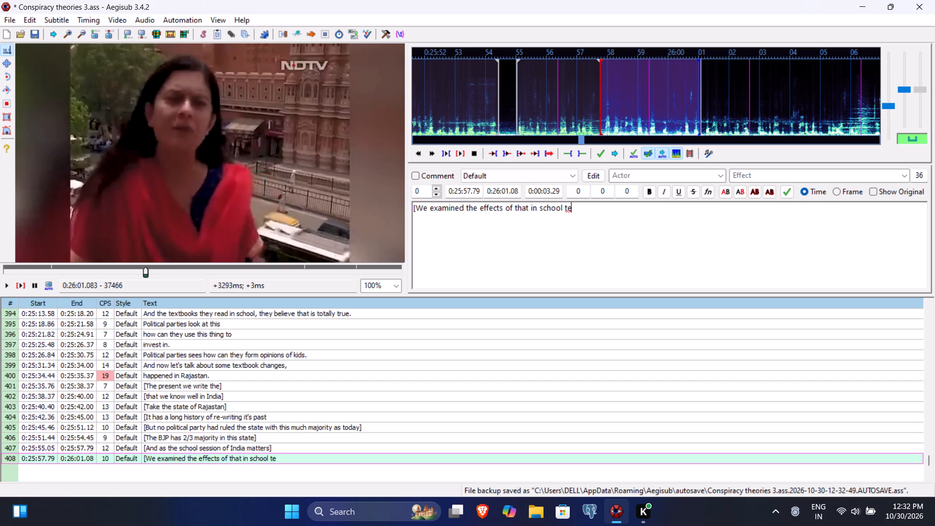
{"action": "type", "text": "xtbooks"}
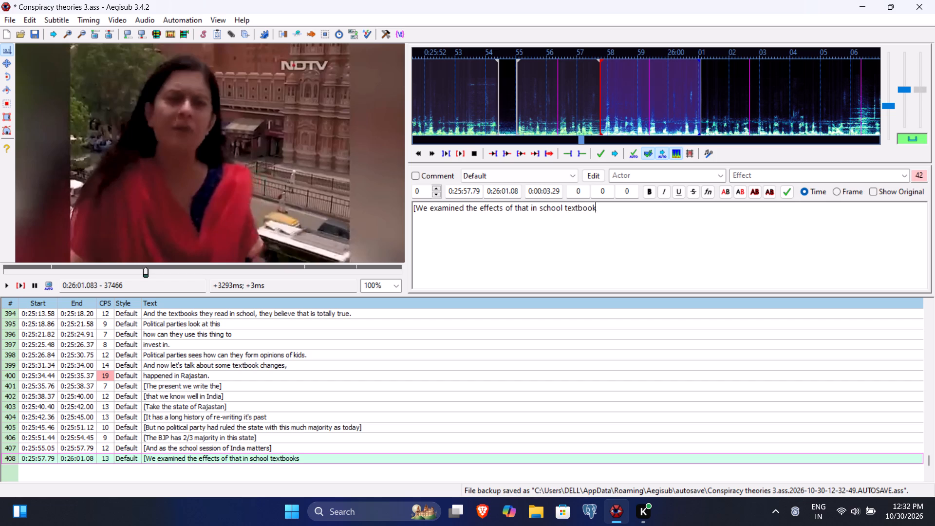
{"action": "key", "text": "bracketright"}
{"action": "key", "text": "Return"}
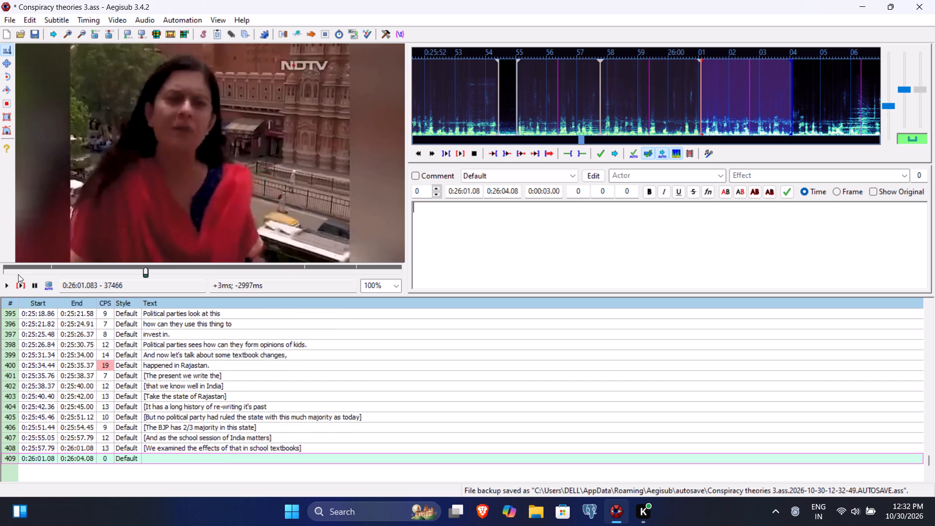
Return to the empty last subtitle line, play the video for it and set its end time to 0:26:02.83.
{"action": "left_click", "coordinate": [23, 298]}
{"action": "scroll", "coordinate": [81, 388], "scroll_direction": "down", "scroll_amount": 2}
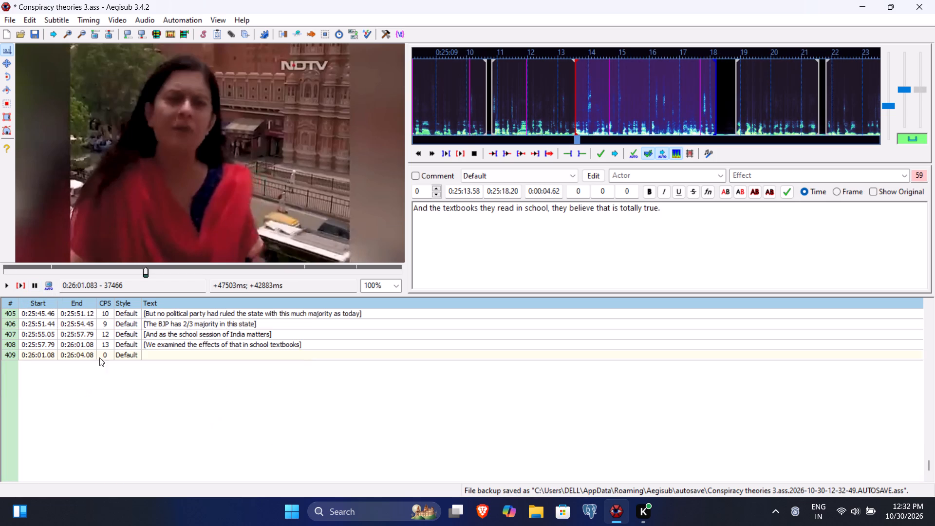
{"action": "left_click", "coordinate": [142, 315]}
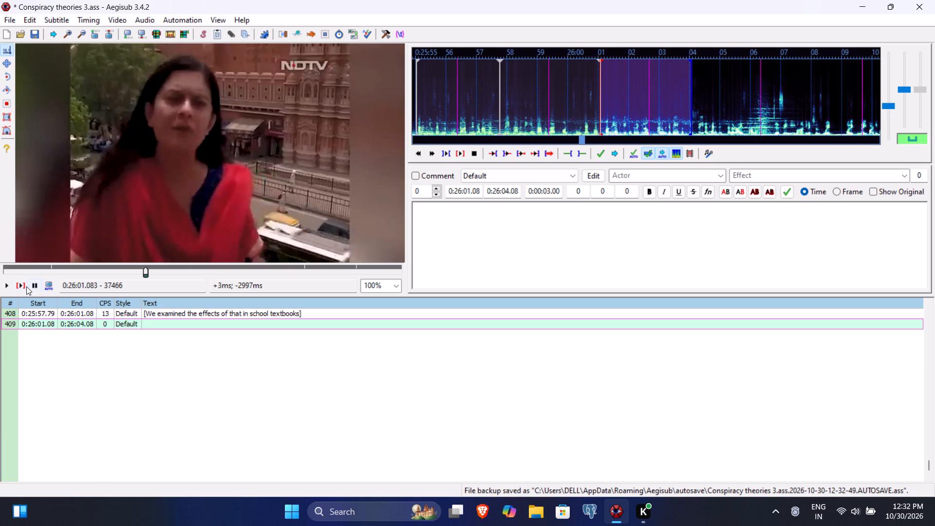
{"action": "left_click", "coordinate": [22, 285]}
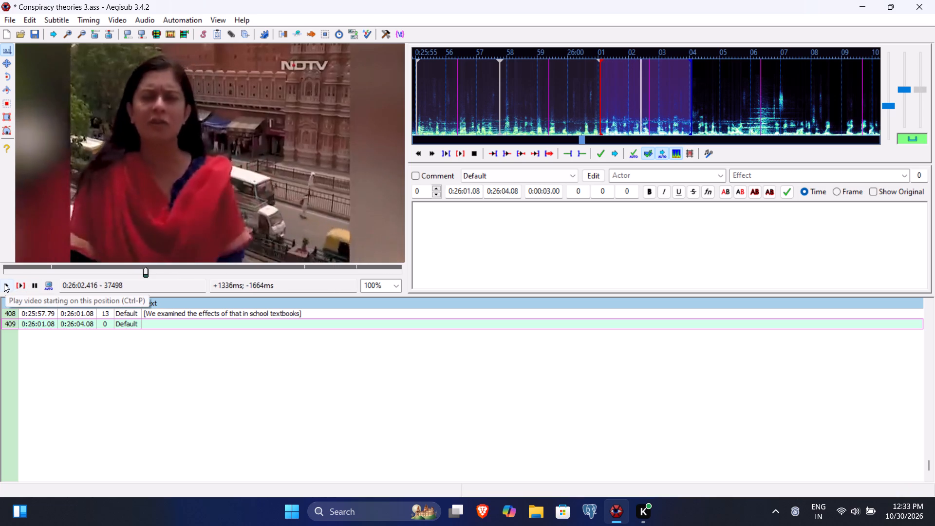
{"action": "left_click", "coordinate": [4, 283]}
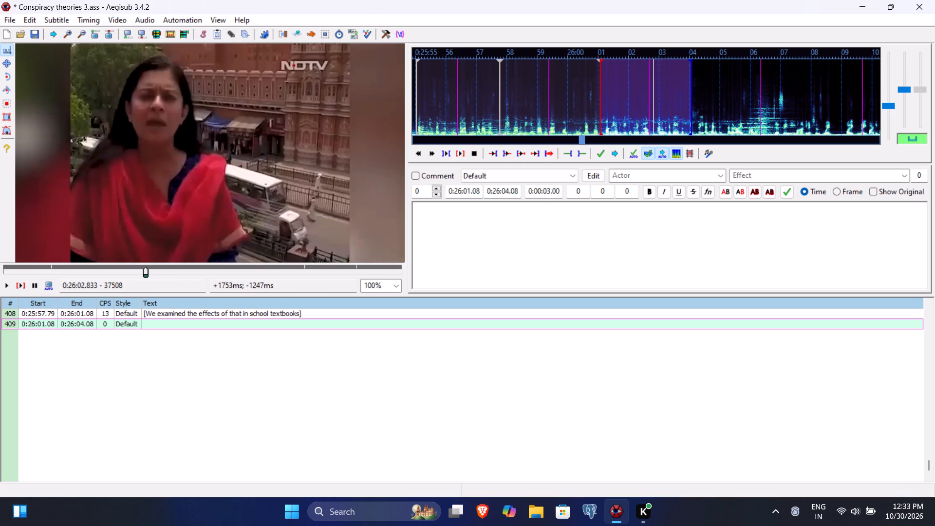
{"action": "left_click", "coordinate": [507, 189]}
{"action": "key", "text": "BackSpace"}
{"action": "key", "text": "2"}
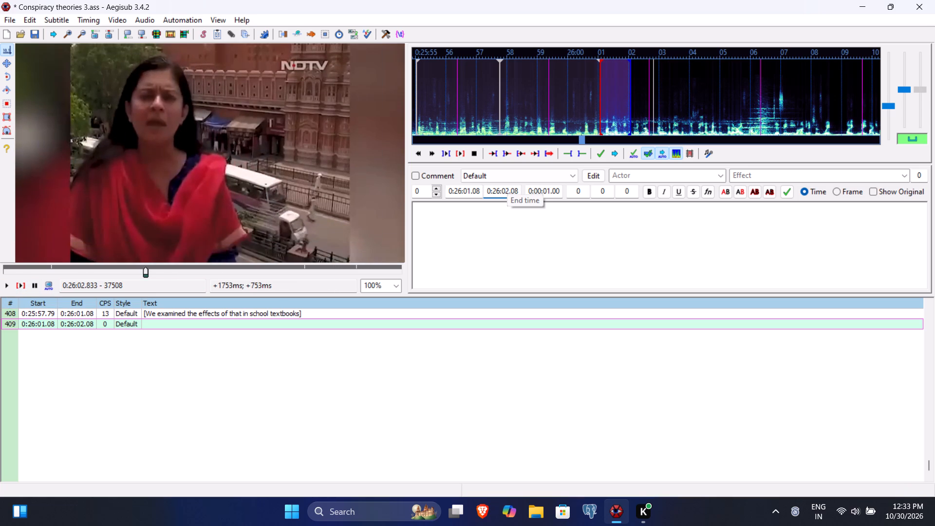
{"action": "type", "text": "83"}
Enter "[on the education curriculum]" as the subtitle text and commit the line.
{"action": "left_click", "coordinate": [505, 231]}
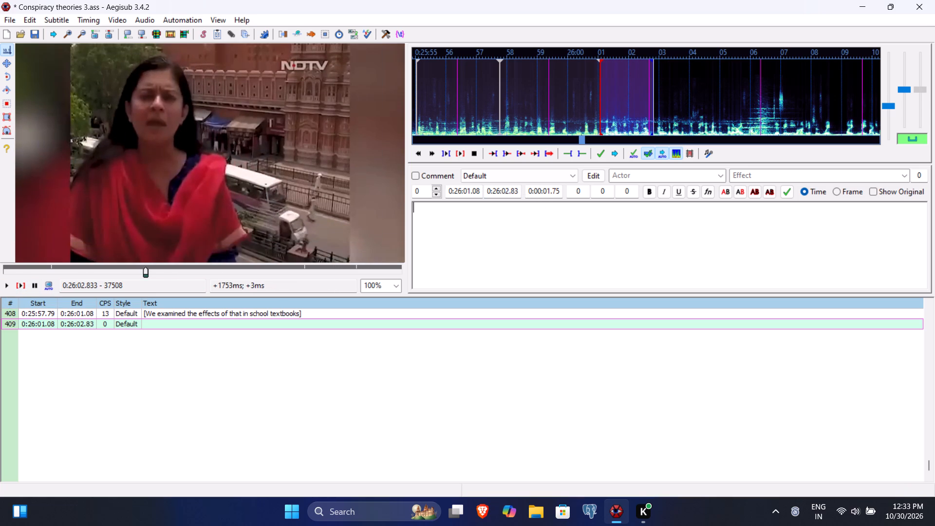
{"action": "type", "text": "[on the"}
{"action": "key", "text": "space"}
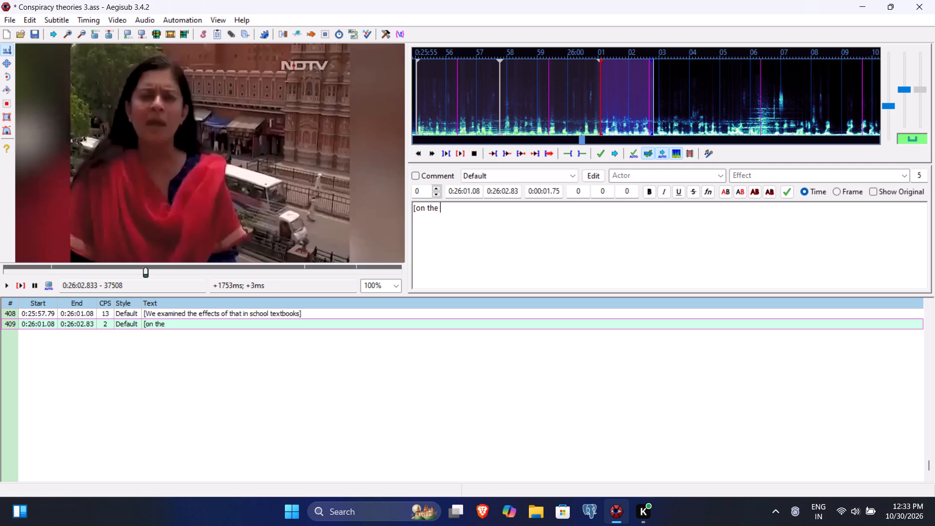
{"action": "type", "text": "education curricua"}
{"action": "key", "text": "BackSpace"}
{"action": "key", "text": "BackSpace"}
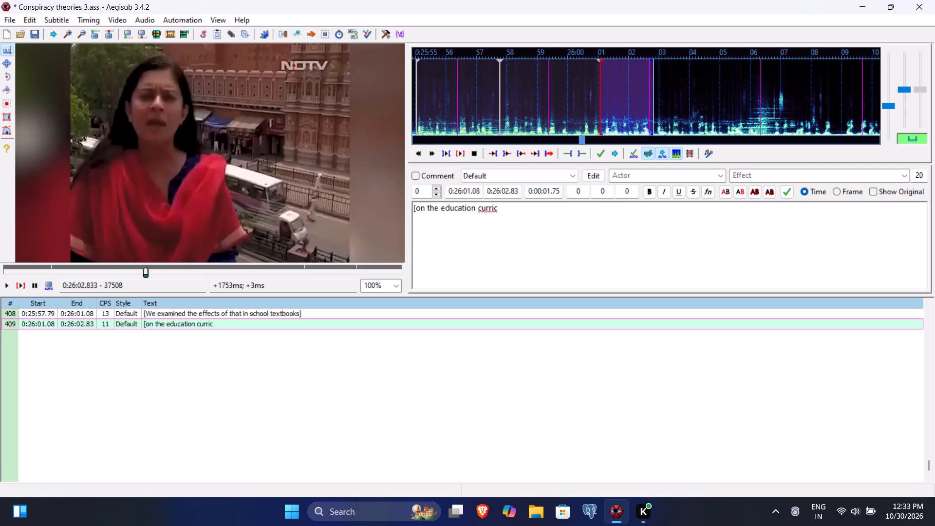
{"action": "type", "text": "ulan"}
{"action": "key", "text": "BackSpace"}
{"action": "key", "text": "m"}
{"action": "key", "text": "BackSpace"}
{"action": "key", "text": "BackSpace"}
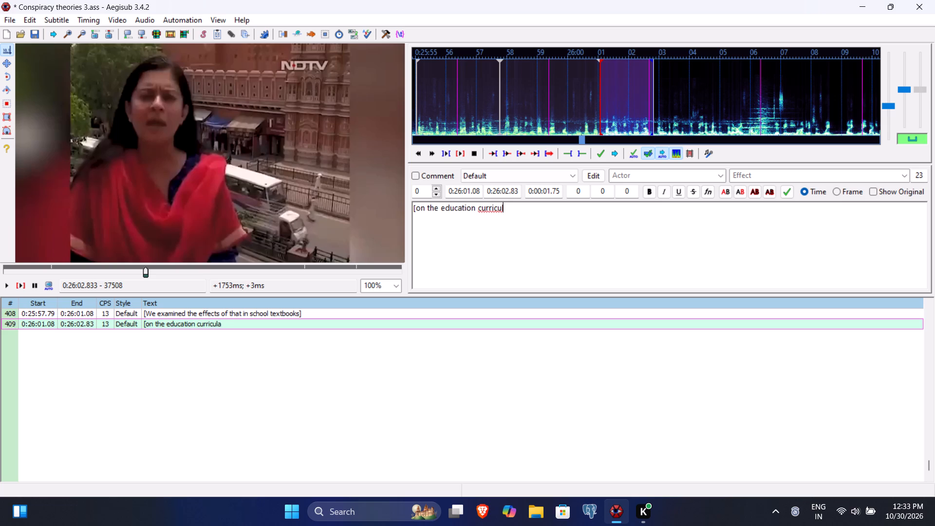
{"action": "type", "text": "um"}
{"action": "key", "text": "bracketright"}
{"action": "key", "text": "Return"}
Play the video for the new subtitle line and set its end time to 0:26:05.25.
{"action": "left_click", "coordinate": [17, 282]}
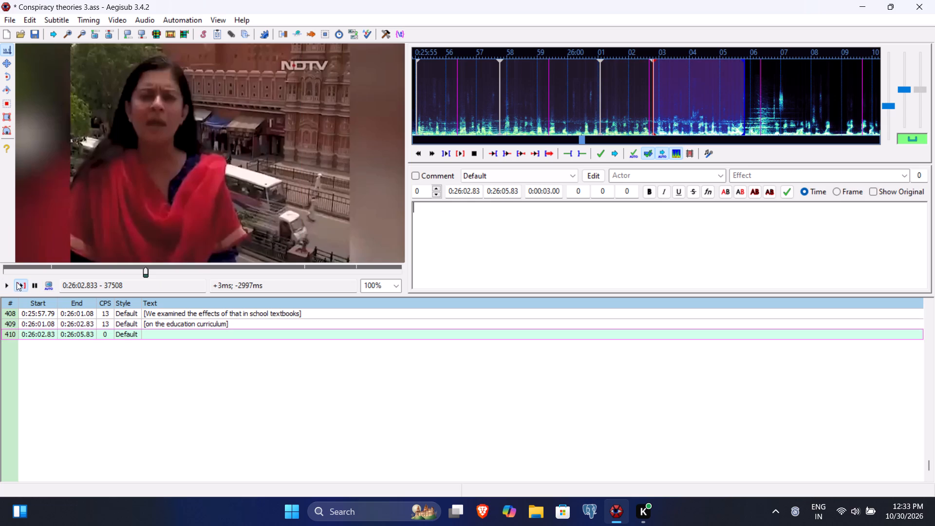
{"action": "left_click", "coordinate": [4, 284]}
{"action": "left_click", "coordinate": [4, 284]}
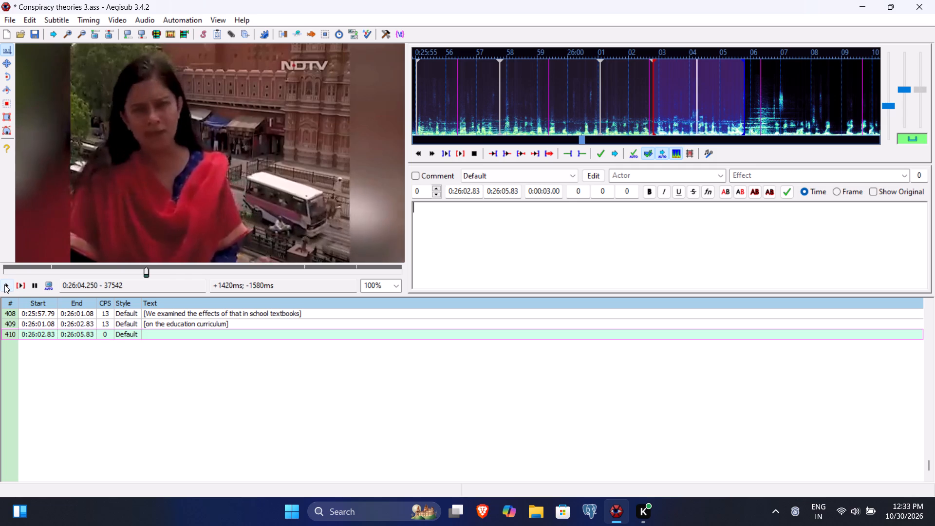
{"action": "left_click", "coordinate": [4, 284]}
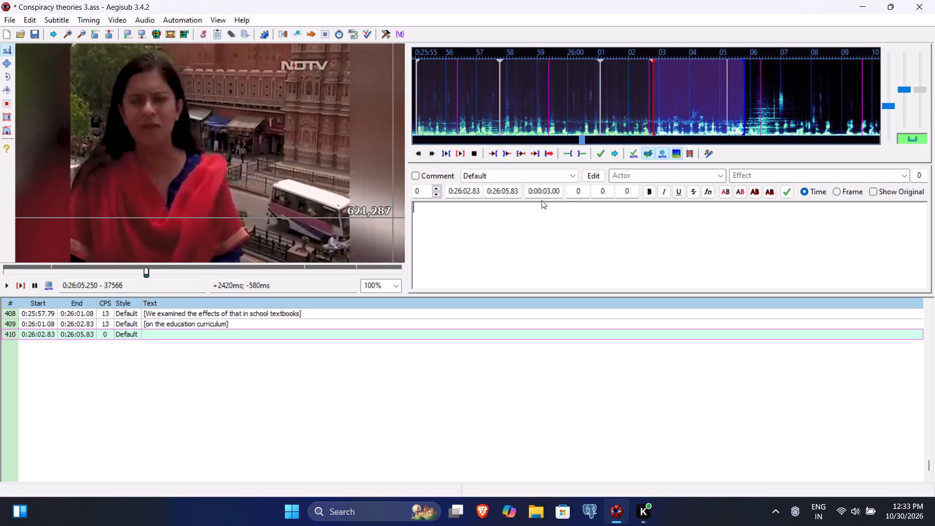
{"action": "left_click", "coordinate": [511, 189]}
{"action": "type", "text": "25"}
Enter "[and on the debate of history and heritage]" as the subtitle text and commit the line.
{"action": "left_click", "coordinate": [505, 260]}
{"action": "type", "text": "[and on the debat e"}
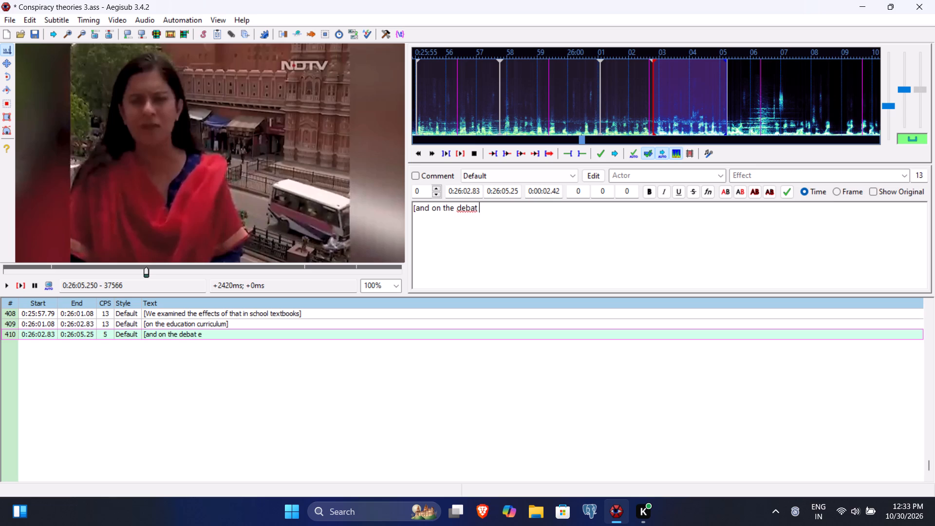
{"action": "key", "text": "BackSpace"}
{"action": "key", "text": "BackSpace"}
{"action": "type", "text": "e of histy"}
{"action": "key", "text": "BackSpace"}
{"action": "type", "text": "ory ad"}
{"action": "key", "text": "BackSpace"}
{"action": "type", "text": "nd heritage]"}
{"action": "key", "text": "Return"}
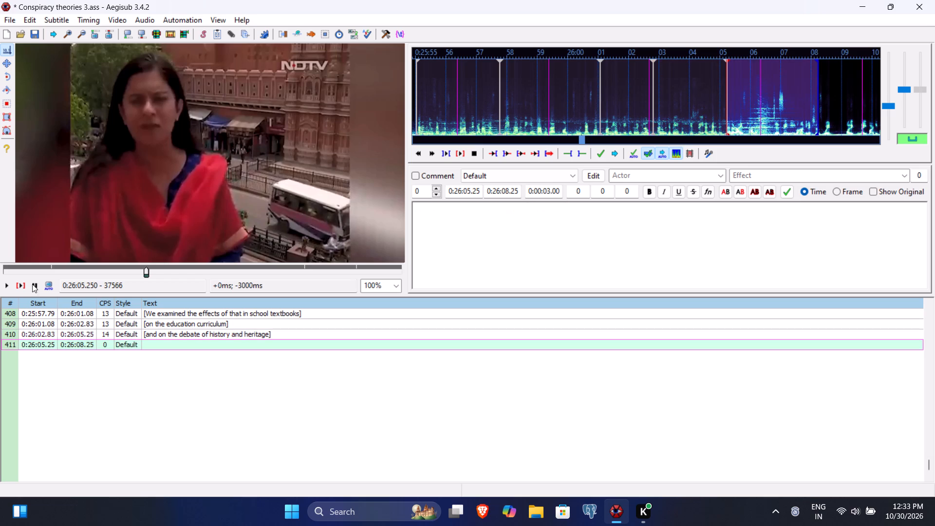
Play and replay the video for the new subtitle line and set its end time to 0:26:06.33.
{"action": "left_click", "coordinate": [18, 284]}
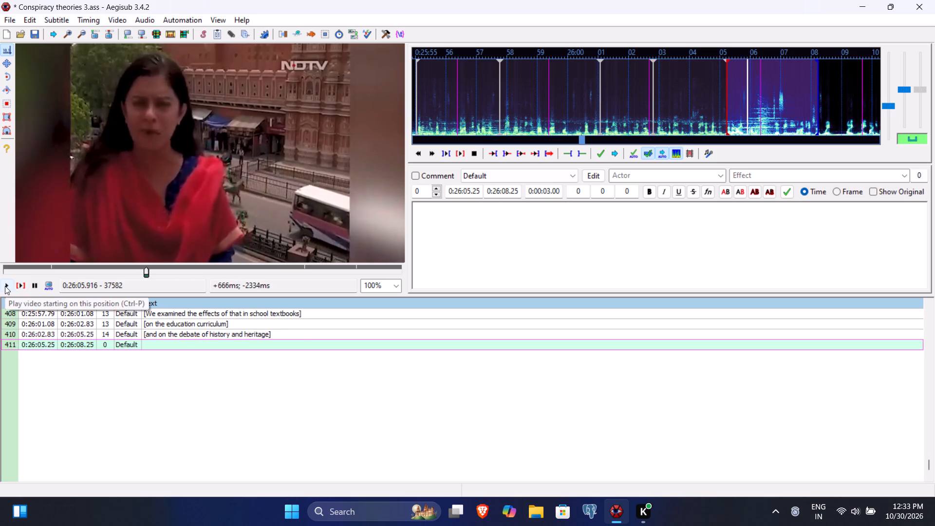
{"action": "left_click", "coordinate": [5, 286]}
{"action": "left_click", "coordinate": [17, 286]}
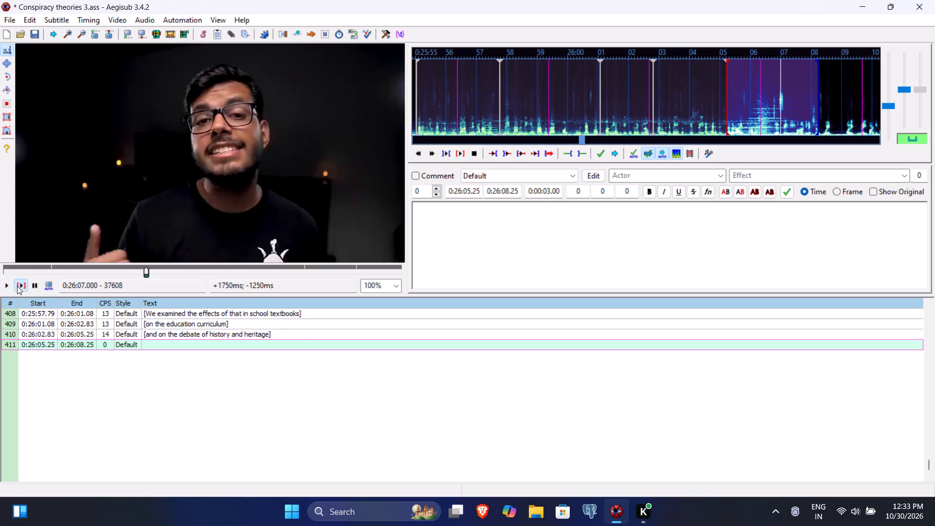
{"action": "left_click", "coordinate": [7, 284]}
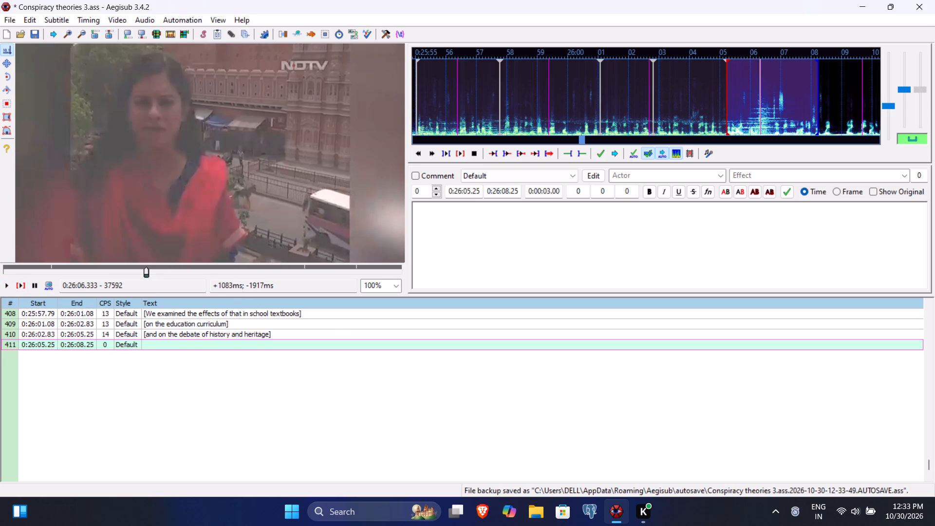
{"action": "left_click", "coordinate": [506, 192]}
{"action": "key", "text": "6"}
{"action": "type", "text": "33"}
Enter "[that arise from it]" as the subtitle text and commit the line.
{"action": "left_click", "coordinate": [507, 235]}
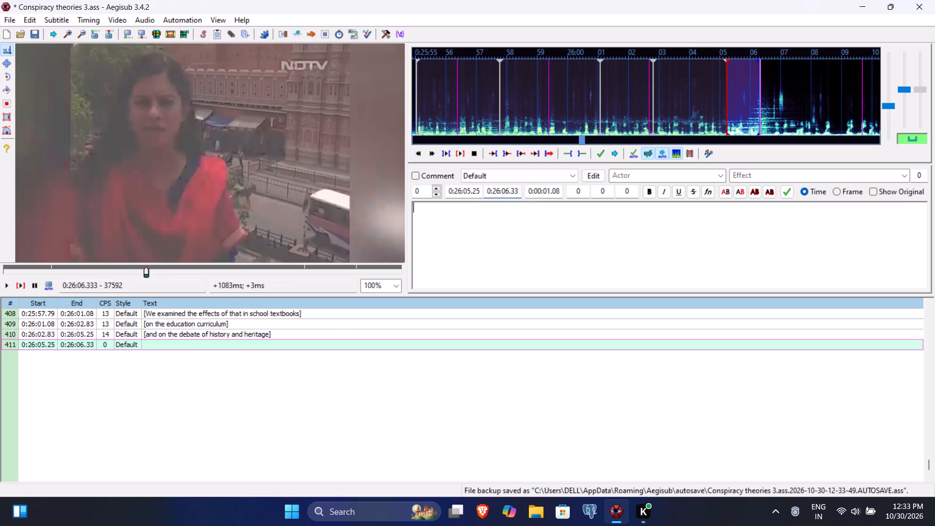
{"action": "type", "text": "[that arise from it]"}
{"action": "key", "text": "Return"}
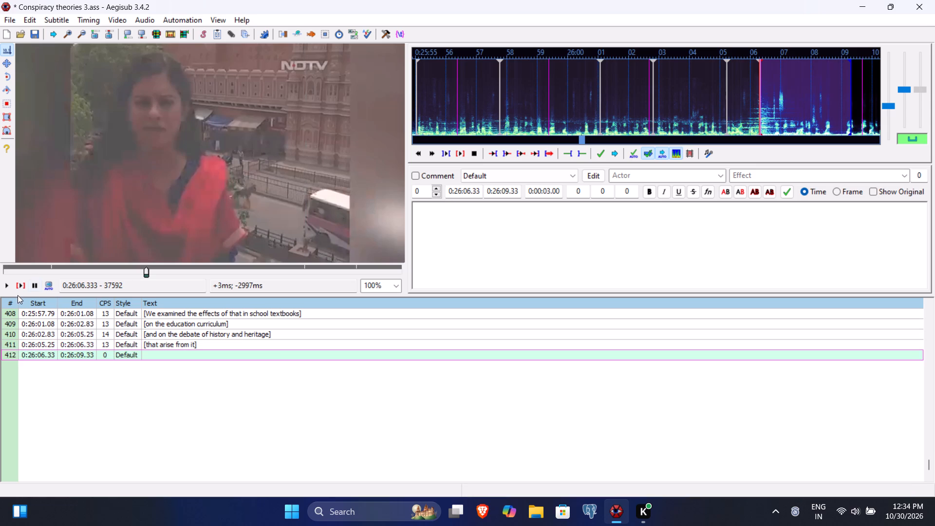
Play the video for the new subtitle line and set its end time to 0:26:08.79 and start time to 0:26:06.76.
{"action": "left_click", "coordinate": [21, 284]}
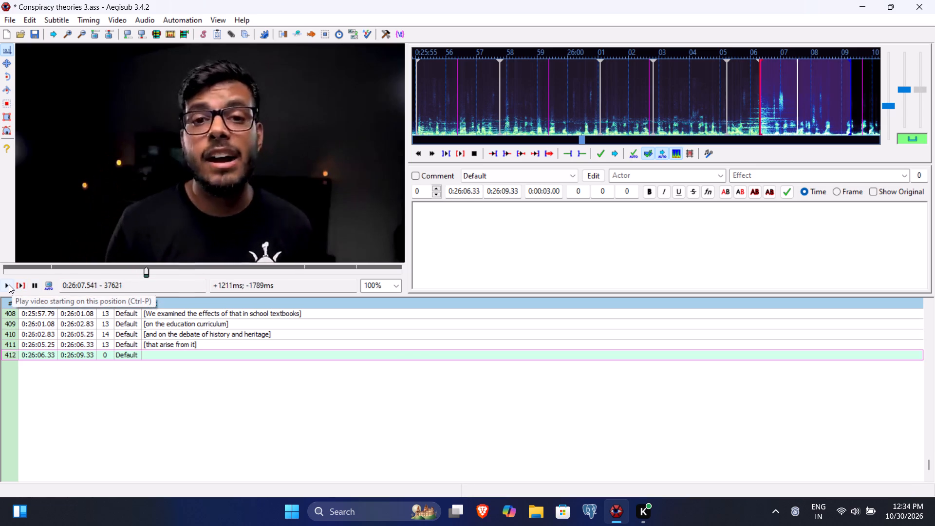
{"action": "left_click", "coordinate": [9, 284]}
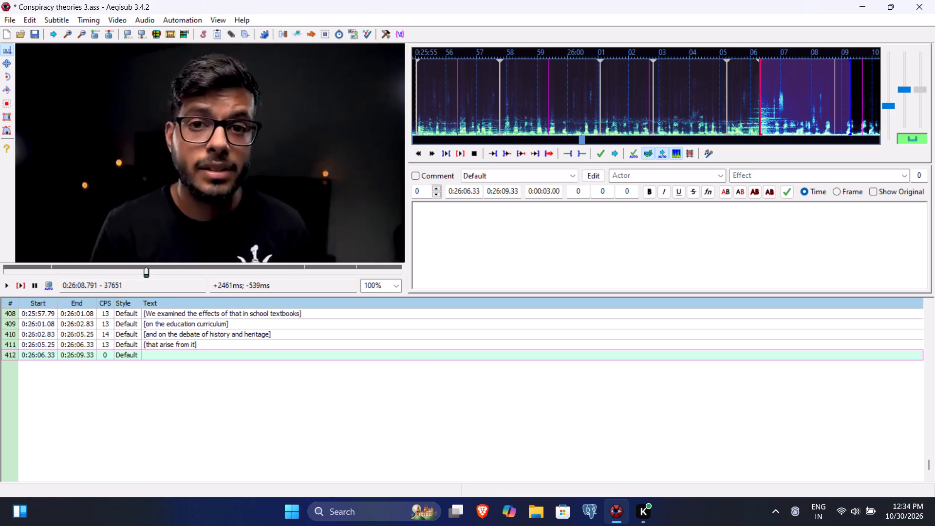
{"action": "left_click", "coordinate": [505, 189]}
{"action": "key", "text": "8"}
{"action": "type", "text": "79"}
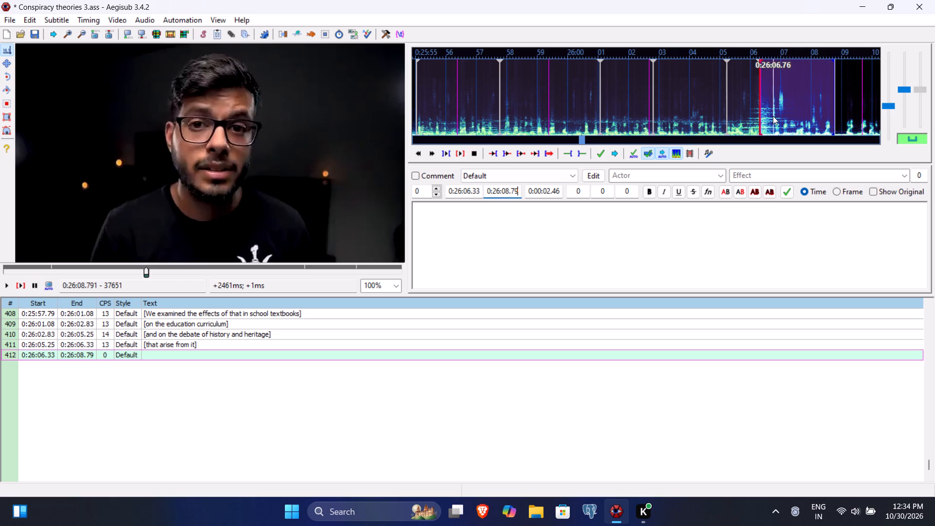
{"action": "left_click", "coordinate": [473, 193]}
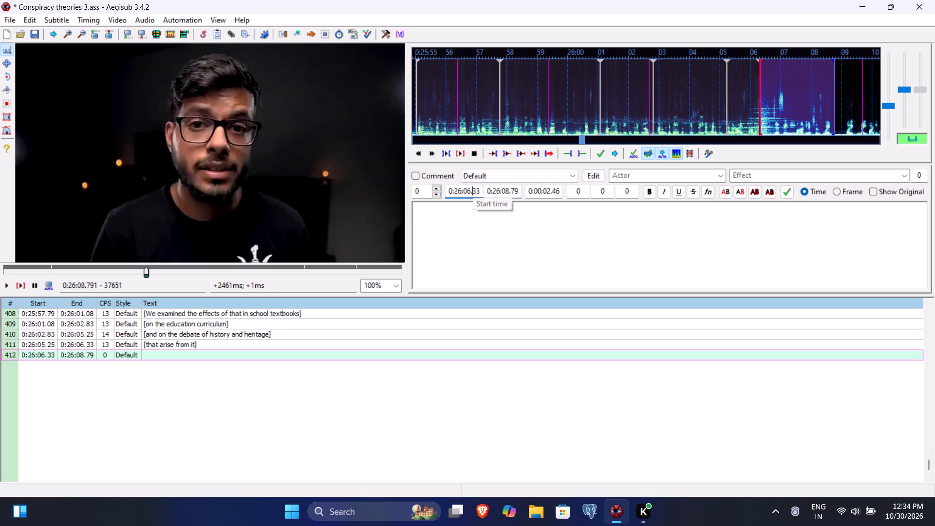
{"action": "type", "text": "76"}
Enter "As soon as elections were held there" as the subtitle text and commit the line.
{"action": "left_click", "coordinate": [472, 233]}
{"action": "key", "text": "a"}
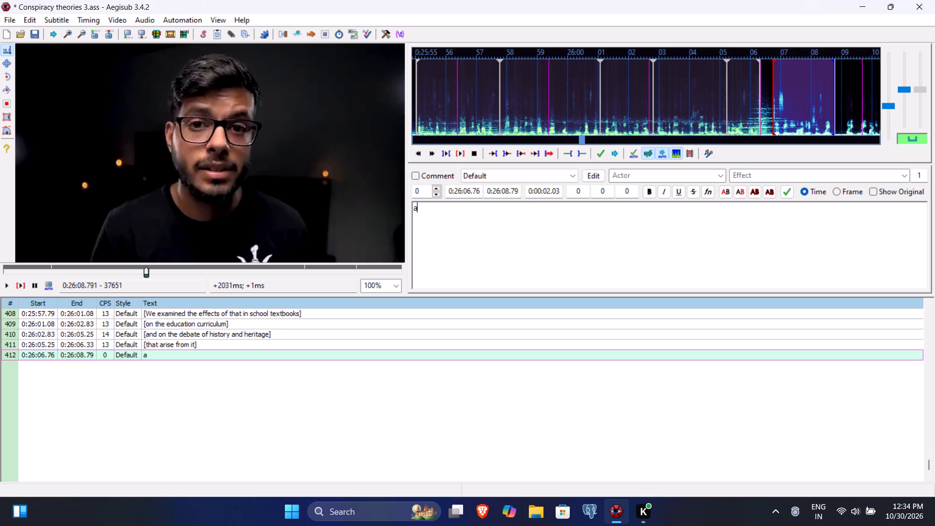
{"action": "key", "text": "BackSpace"}
{"action": "type", "text": "As soona"}
{"action": "key", "text": "space"}
{"action": "key", "text": "BackSpace"}
{"action": "key", "text": "BackSpace"}
{"action": "key", "text": "space"}
{"action": "type", "text": "as elect"}
{"action": "type", "text": "ions were held there"}
{"action": "key", "text": "Return"}
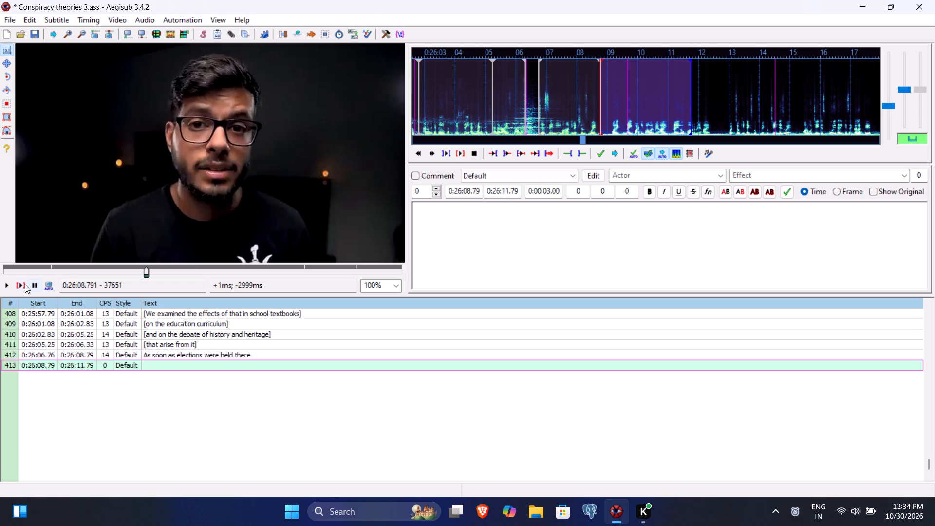
Play the video for the new subtitle line and set its end time to 0:26:11.00 and start time to 0:26:09.10.
{"action": "left_click", "coordinate": [25, 284]}
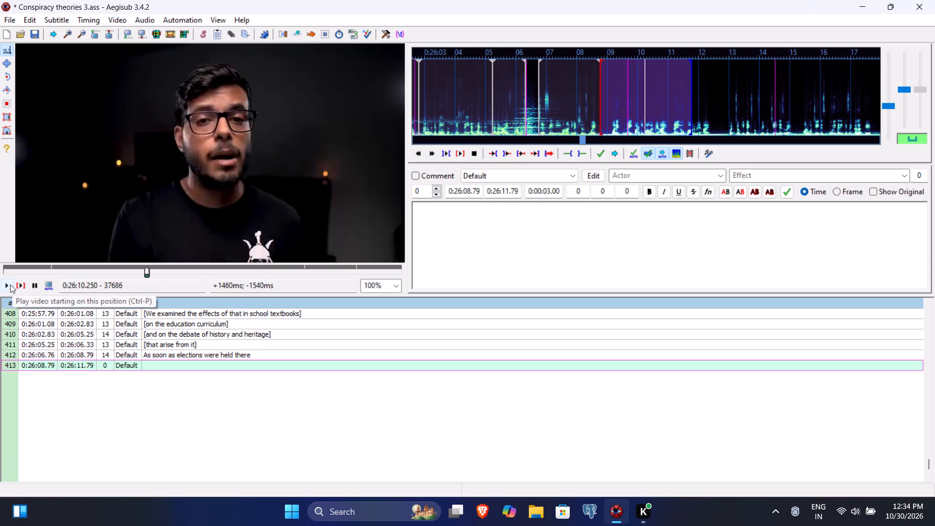
{"action": "left_click", "coordinate": [10, 284]}
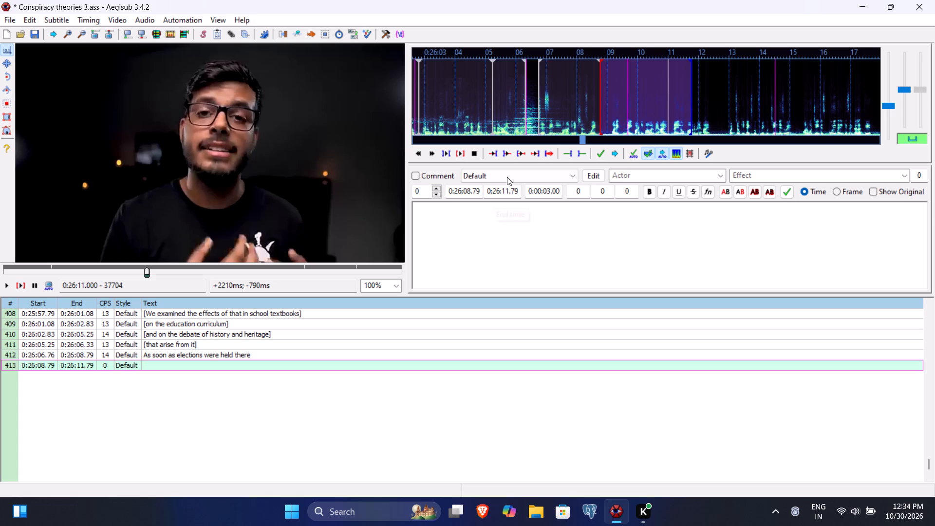
{"action": "left_click", "coordinate": [507, 184]}
{"action": "left_click", "coordinate": [509, 191]}
{"action": "type", "text": "00"}
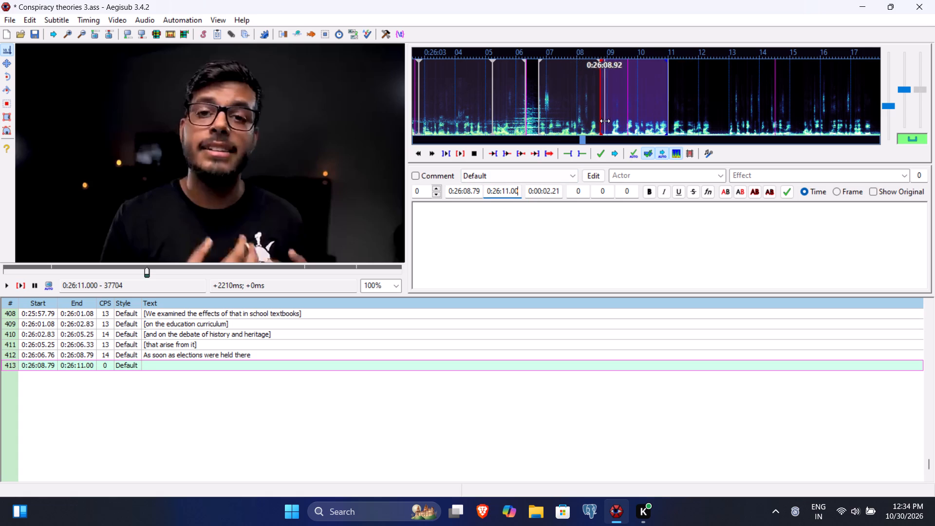
{"action": "left_click", "coordinate": [468, 191]}
{"action": "key", "text": "BackSpace"}
{"action": "type", "text": "910"}
Enter "and a new party came to power," as the subtitle text and commit the line.
{"action": "left_click", "coordinate": [452, 255]}
{"action": "type", "text": "and a new part"}
{"action": "key", "text": "space"}
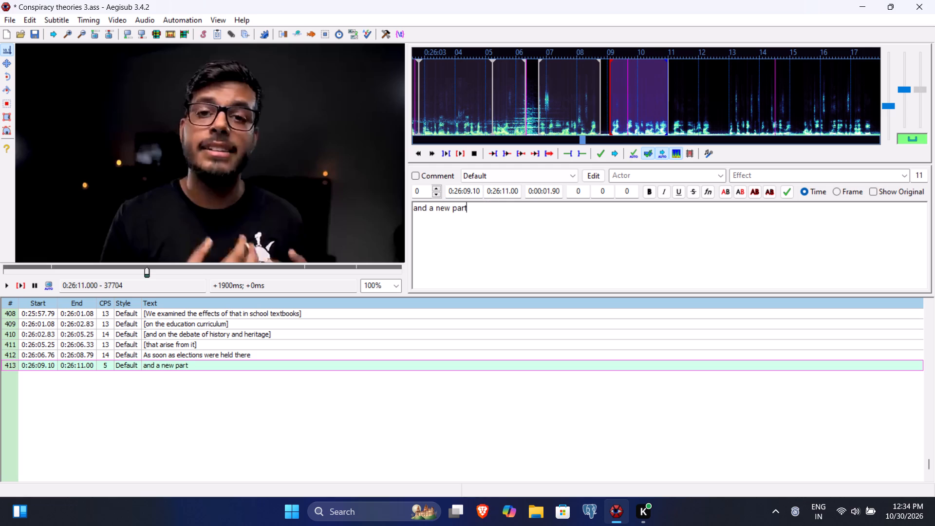
{"action": "key", "text": "BackSpace"}
{"action": "type", "text": "y co"}
{"action": "key", "text": "BackSpace"}
{"action": "type", "text": "ame to power"}
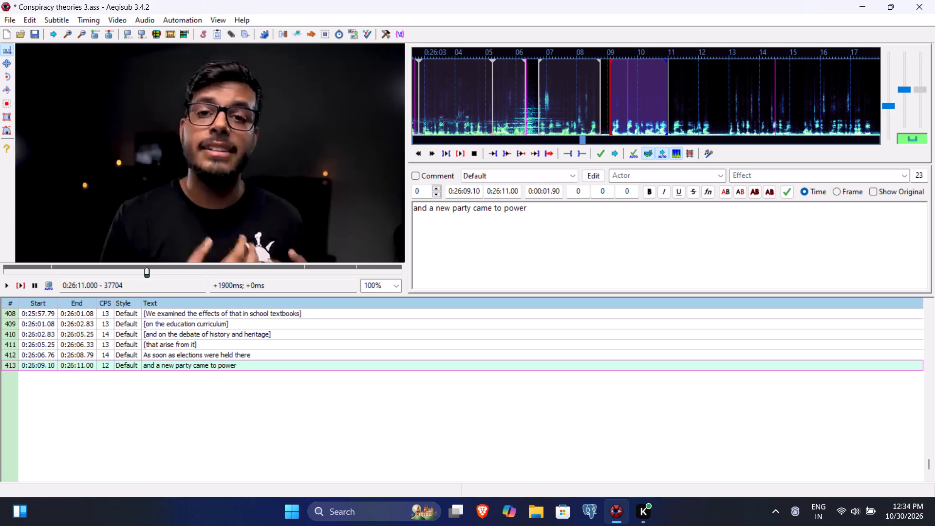
{"action": "key", "text": "comma"}
{"action": "key", "text": "Return"}
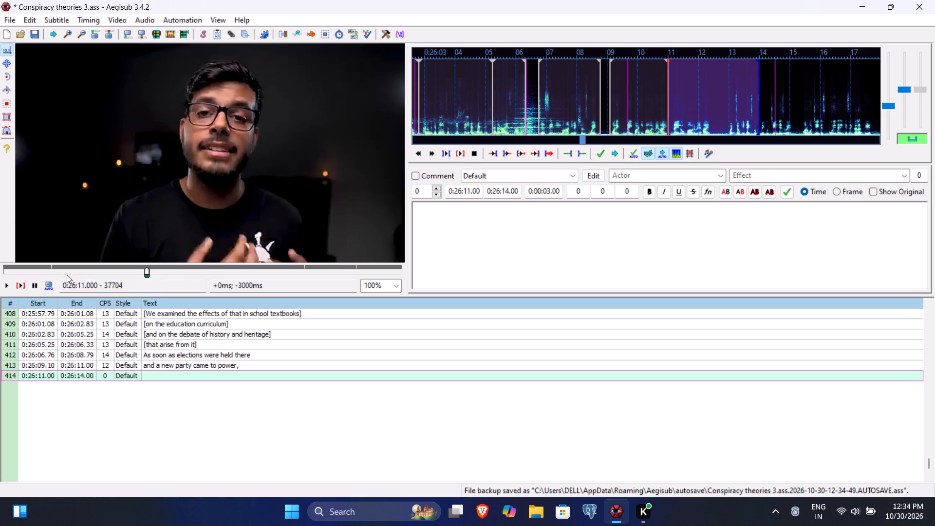
Play the video for the new subtitle line and set its end time to 0:26:12.45.
{"action": "left_click", "coordinate": [24, 283]}
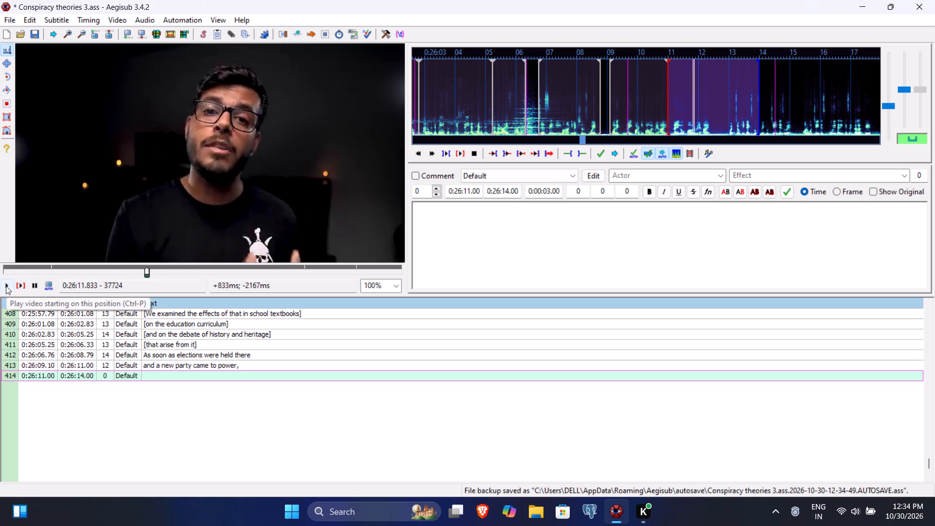
{"action": "left_click", "coordinate": [6, 286]}
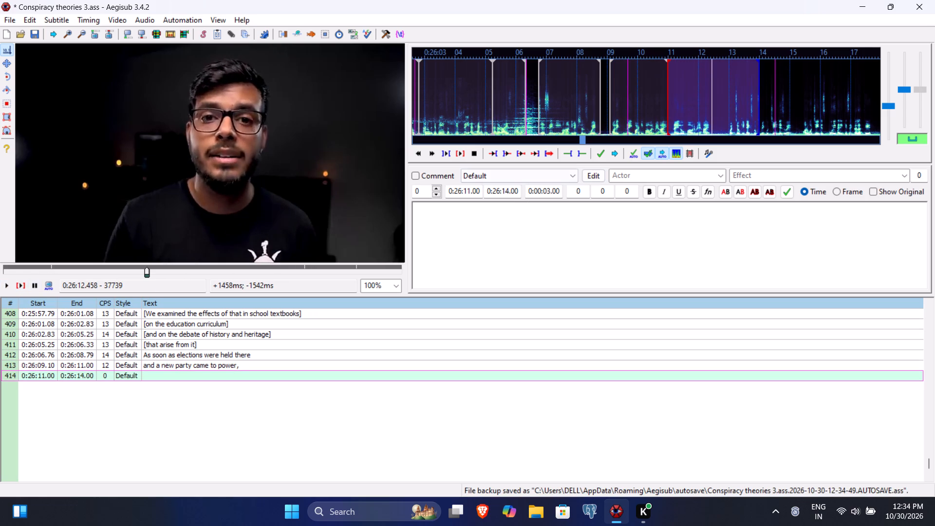
{"action": "left_click", "coordinate": [501, 192]}
{"action": "type", "text": "1245"}
Enter "new people came to power" as the subtitle text and commit the line.
{"action": "left_click", "coordinate": [494, 229]}
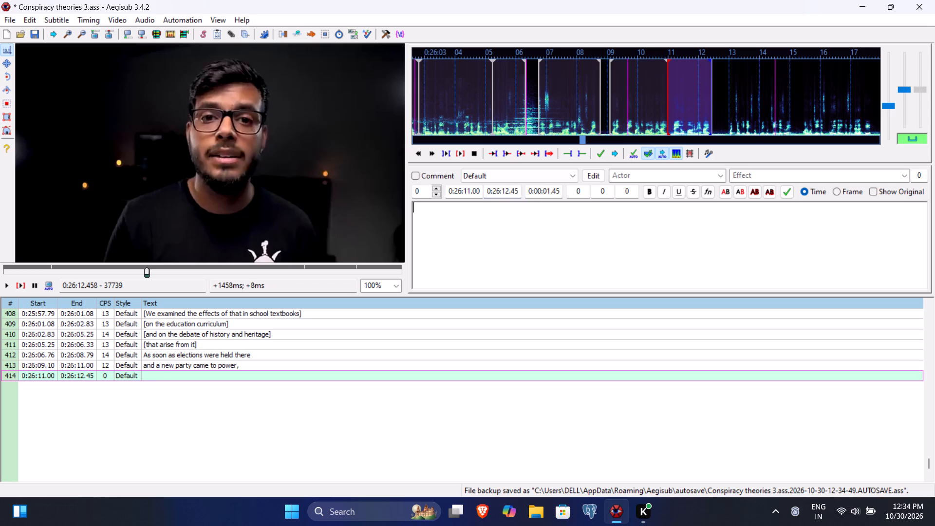
{"action": "type", "text": "new o"}
{"action": "key", "text": "BackSpace"}
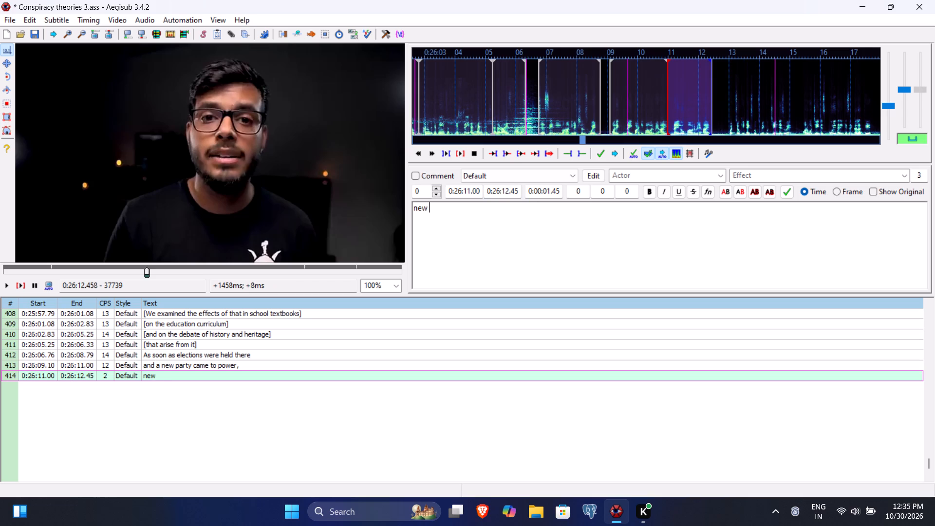
{"action": "type", "text": "peoplec"}
{"action": "key", "text": "space"}
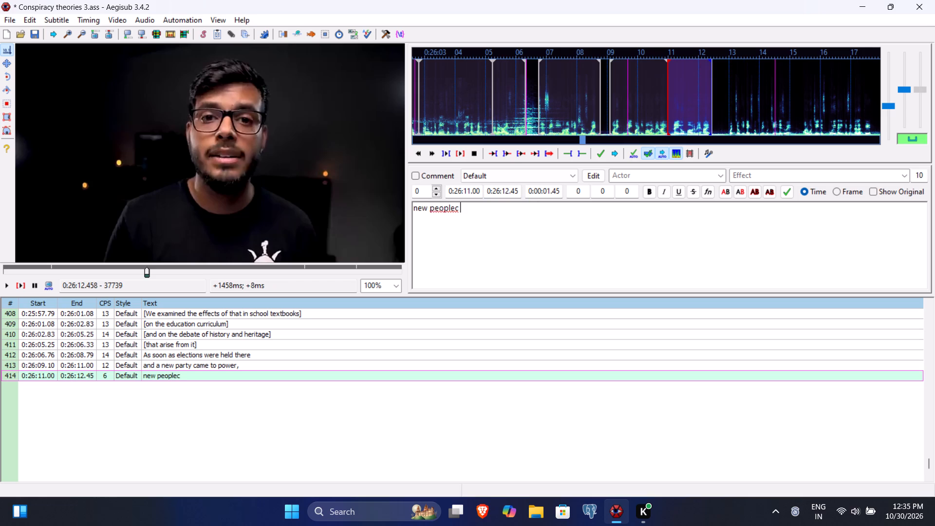
{"action": "key", "text": "BackSpace"}
{"action": "key", "text": "BackSpace"}
{"action": "key", "text": "space"}
{"action": "type", "text": "came to power"}
{"action": "key", "text": "Return"}
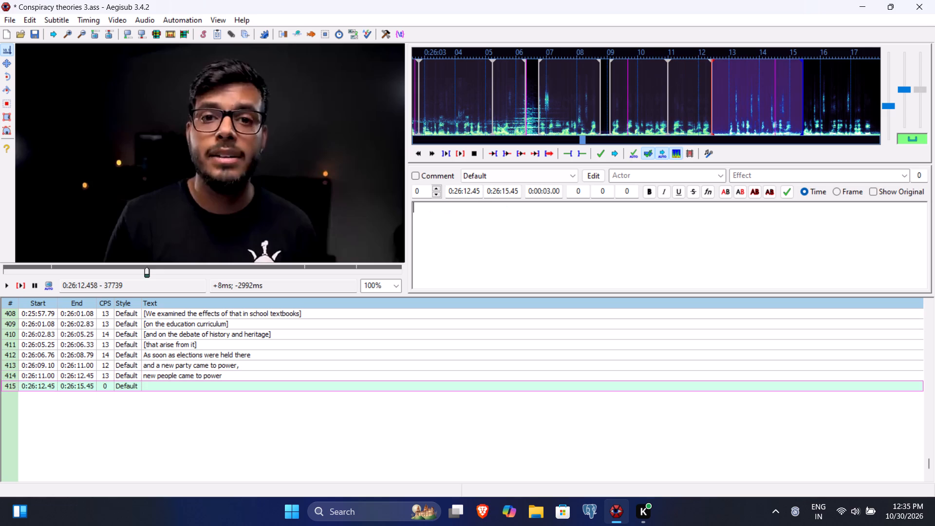
Play the video for the new subtitle line and set its end time to 0:26:15.20 and start time to 0:26:12.94.
{"action": "left_click", "coordinate": [18, 283]}
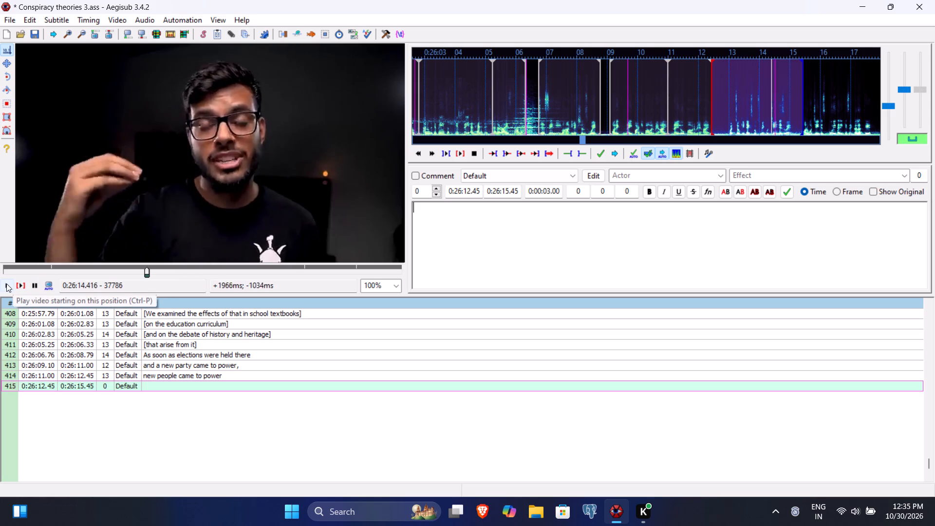
{"action": "left_click", "coordinate": [6, 283]}
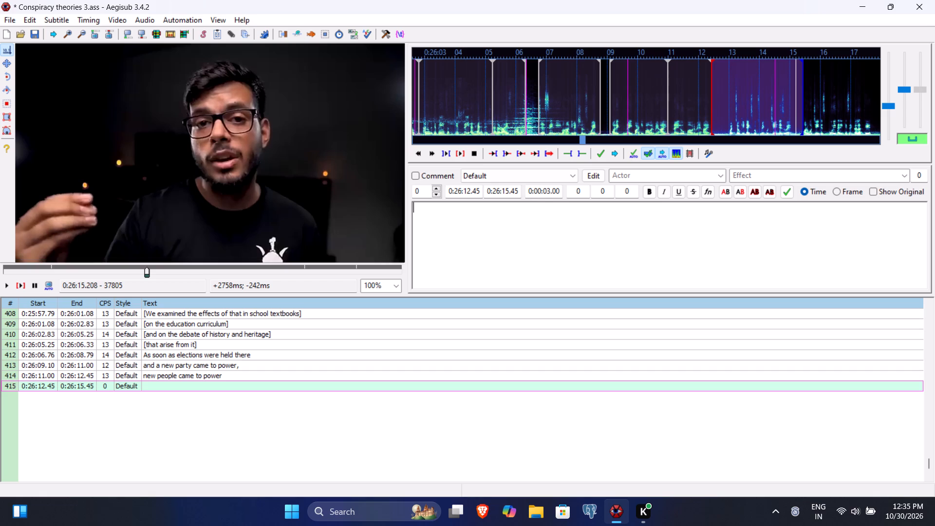
{"action": "left_click", "coordinate": [511, 190]}
{"action": "type", "text": "20"}
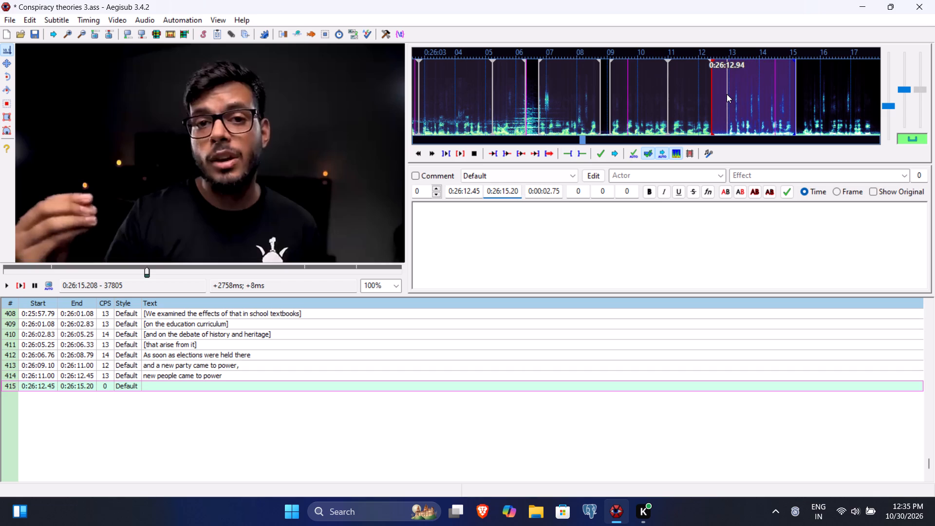
{"action": "left_click", "coordinate": [472, 192]}
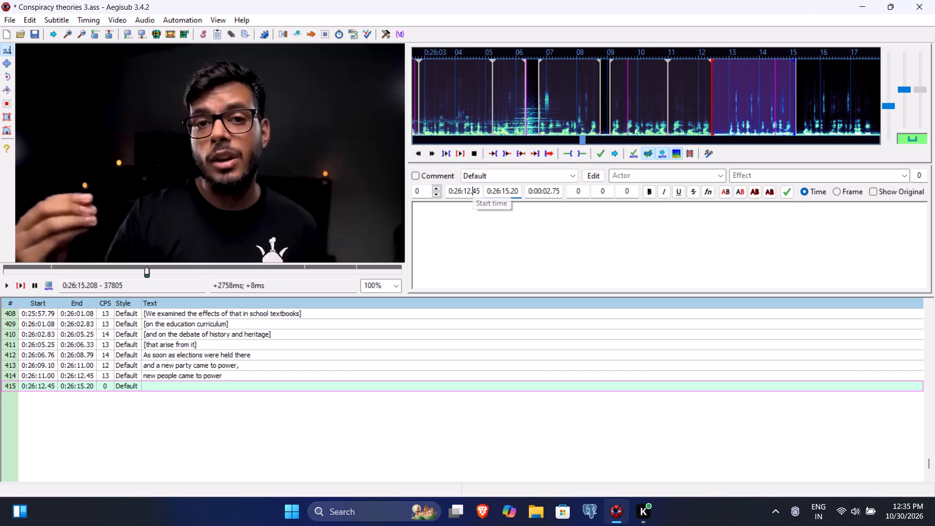
{"action": "type", "text": "94"}
Enter "kids textbooks changed." as the text of the new subtitle line.
{"action": "left_click", "coordinate": [453, 265]}
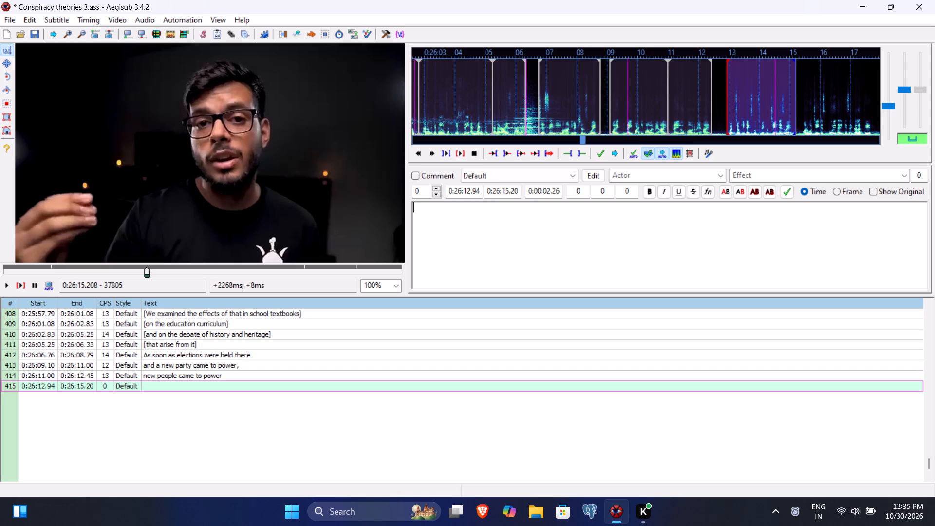
{"action": "type", "text": "kids textbooks c"}
{"action": "type", "text": "hanged"}
{"action": "key", "text": "period"}
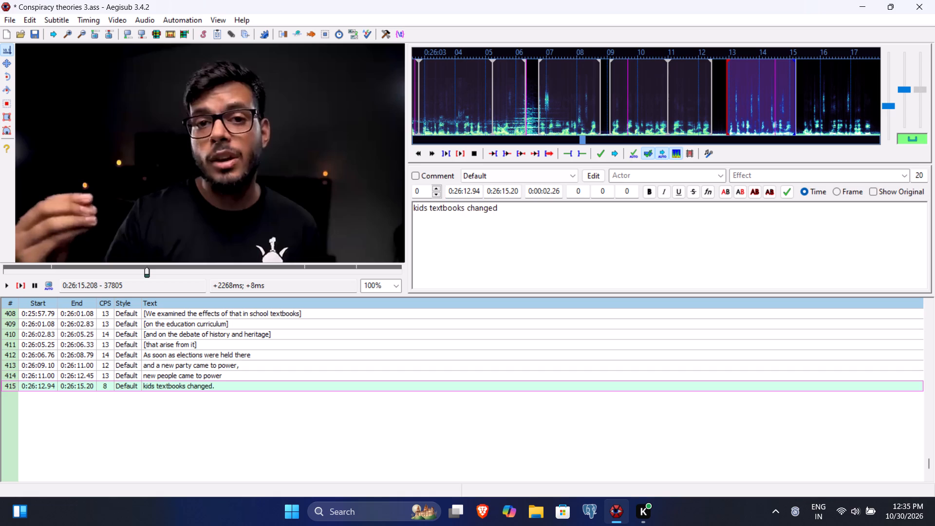
Save the Conspiracy theories 3 subtitle file.
{"action": "key", "text": "ctrl+s"}
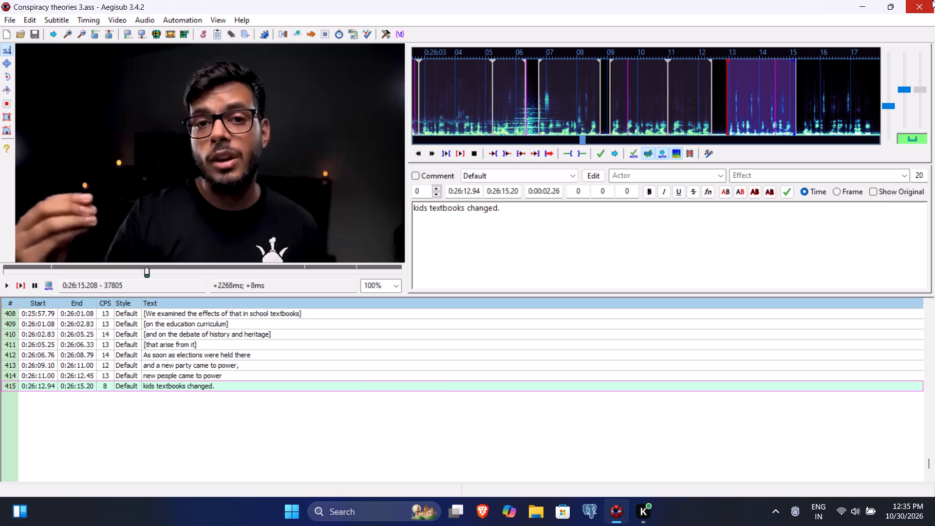